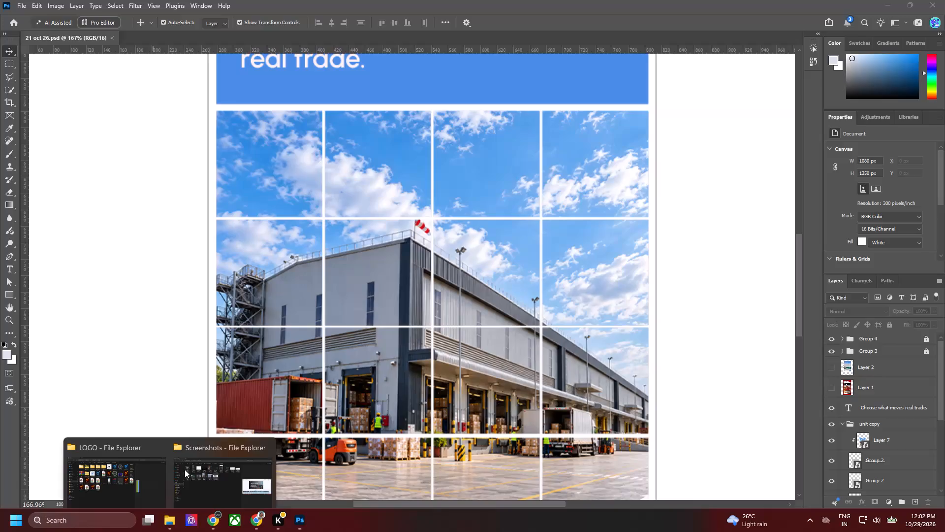
# Place Secondary logo.png from the LOGO folder into the 21 oct 26.psd document in Photoshop.
pyautogui.click(123, 473)
pyautogui.click(386, 416)
pyautogui.click(504, 217)
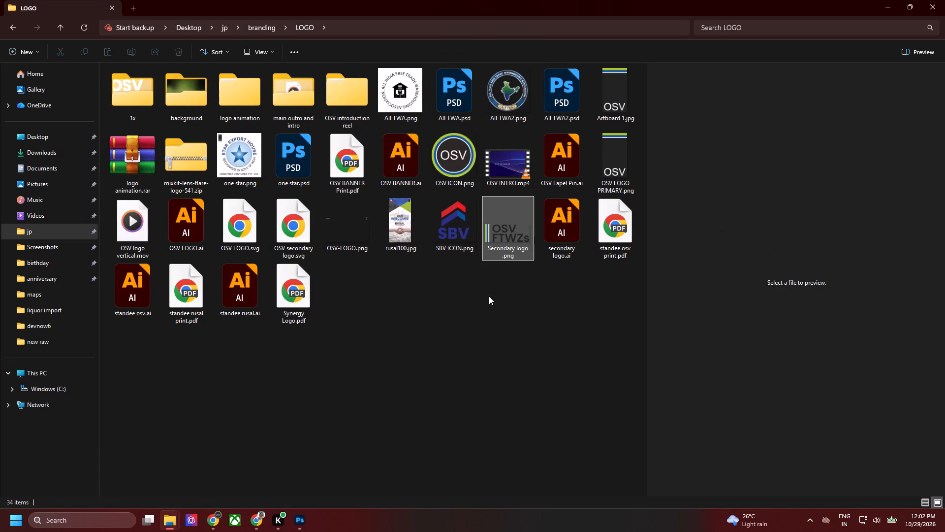
pyautogui.moveTo(508, 218); pyautogui.dragTo(399, 283)
pyautogui.hotkey('alt', 'Tab')
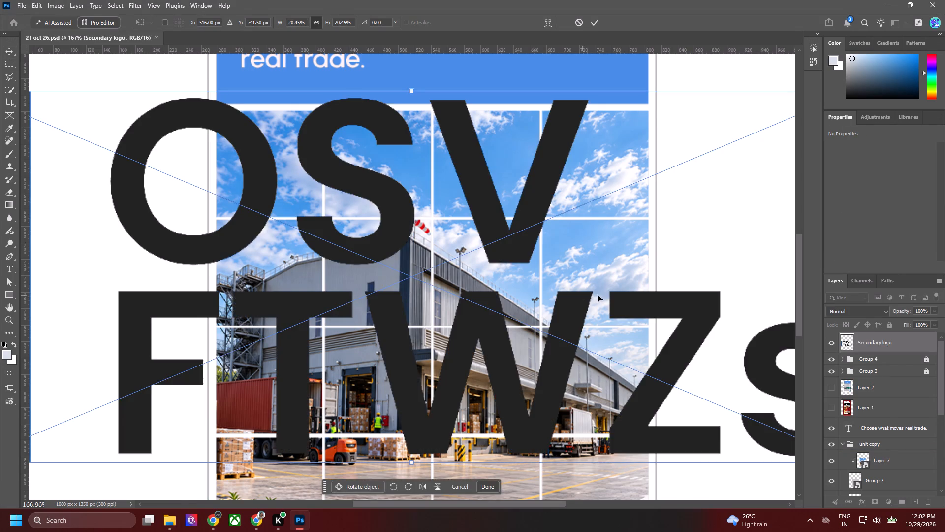
# Scale the placed logo down proportionally to about 1.7% over the warehouse photo.
pyautogui.keyDown('alt'); pyautogui.scroll(-10, 598, 295); pyautogui.keyUp('alt')
pyautogui.click(698, 284)
pyautogui.keyDown('alt'); pyautogui.moveTo(700, 289); pyautogui.dragTo(697, 289); pyautogui.keyUp('alt')
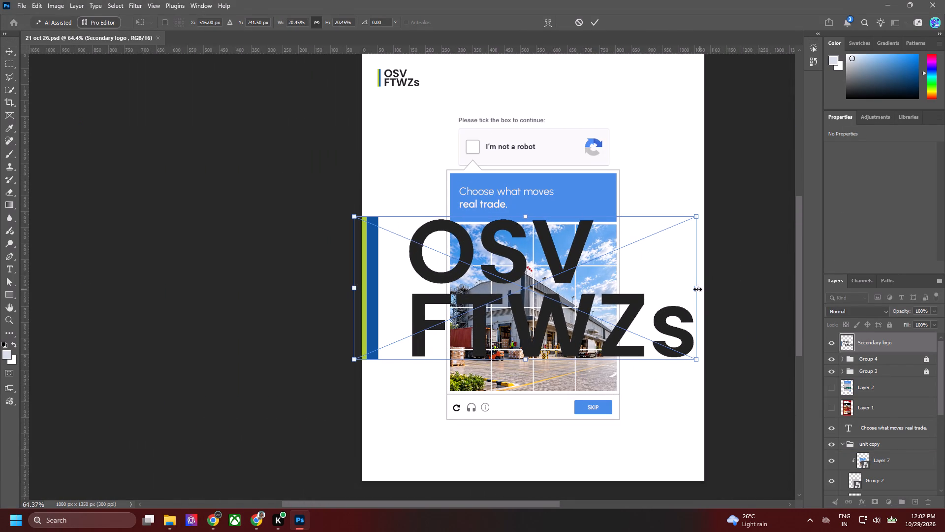
pyautogui.keyDown('alt'); pyautogui.moveTo(697, 289); pyautogui.dragTo(562, 315); pyautogui.keyUp('alt')
pyautogui.keyDown('alt'); pyautogui.scroll(7, 517, 300); pyautogui.keyUp('alt')
pyautogui.keyDown('alt'); pyautogui.scroll(-1, 508, 290); pyautogui.keyUp('alt')
pyautogui.keyDown('alt'); pyautogui.scroll(1, 508, 290); pyautogui.keyUp('alt')
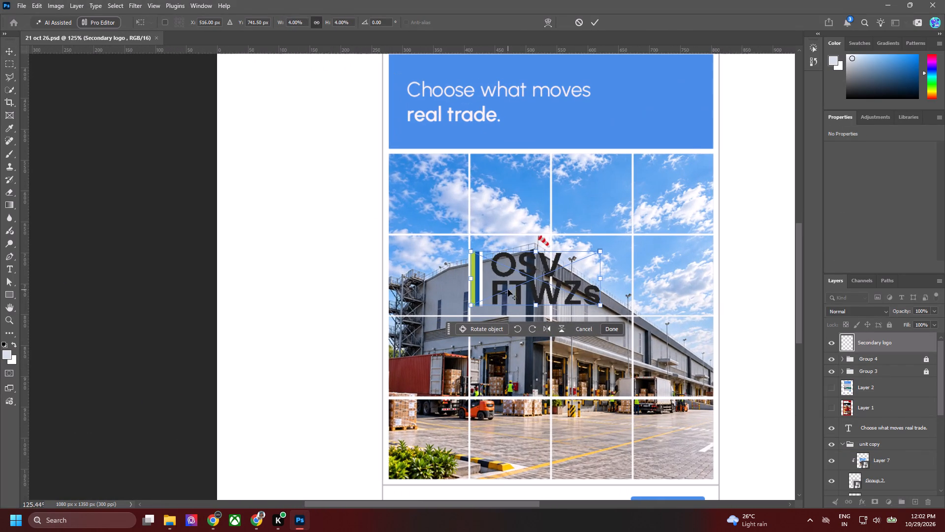
pyautogui.click(599, 278)
pyautogui.moveTo(603, 278); pyautogui.dragTo(576, 278)
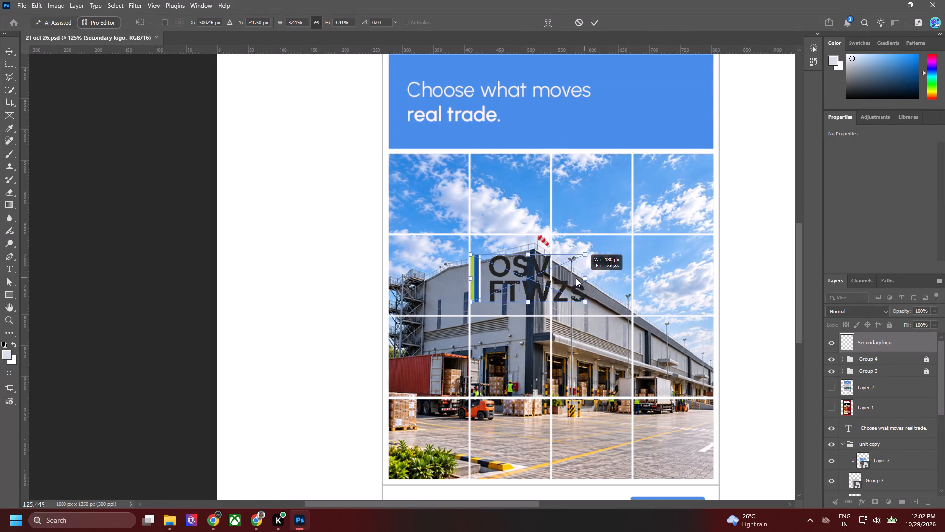
pyautogui.moveTo(576, 278); pyautogui.dragTo(528, 278)
# Reduce the logo to about 1.3% and position it on the warehouse's front wall, above the narrow window.
pyautogui.keyDown('alt'); pyautogui.scroll(14, 511, 280); pyautogui.keyUp('alt')
pyautogui.moveTo(528, 285); pyautogui.dragTo(552, 273)
pyautogui.moveTo(520, 290); pyautogui.dragTo(547, 290)
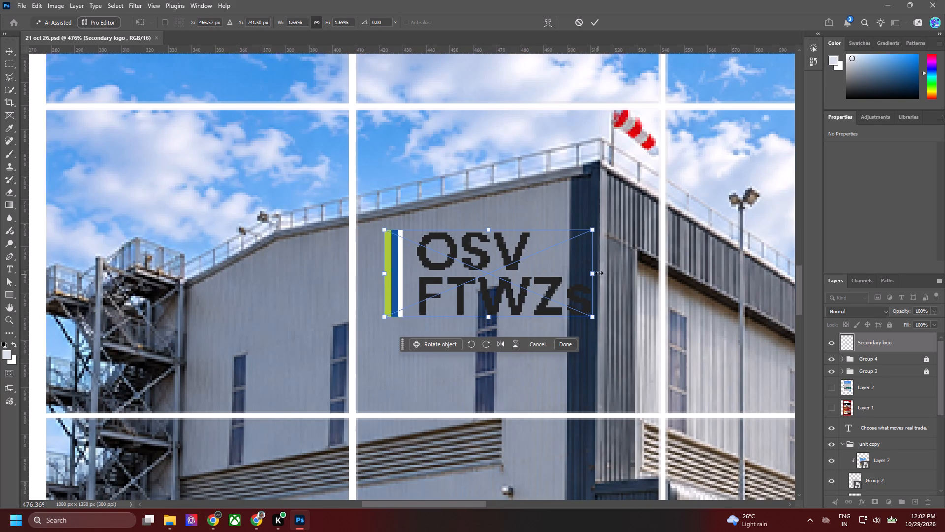
pyautogui.moveTo(599, 272); pyautogui.dragTo(591, 272)
pyautogui.moveTo(593, 275); pyautogui.dragTo(542, 275)
pyautogui.moveTo(535, 298); pyautogui.dragTo(547, 299)
# Skew the logo vertically by about -10.7° to follow the wall's perspective and shift it up toward the roofline.
pyautogui.keyDown('ctrl'); pyautogui.moveTo(555, 274); pyautogui.dragTo(554, 244); pyautogui.keyUp('ctrl')
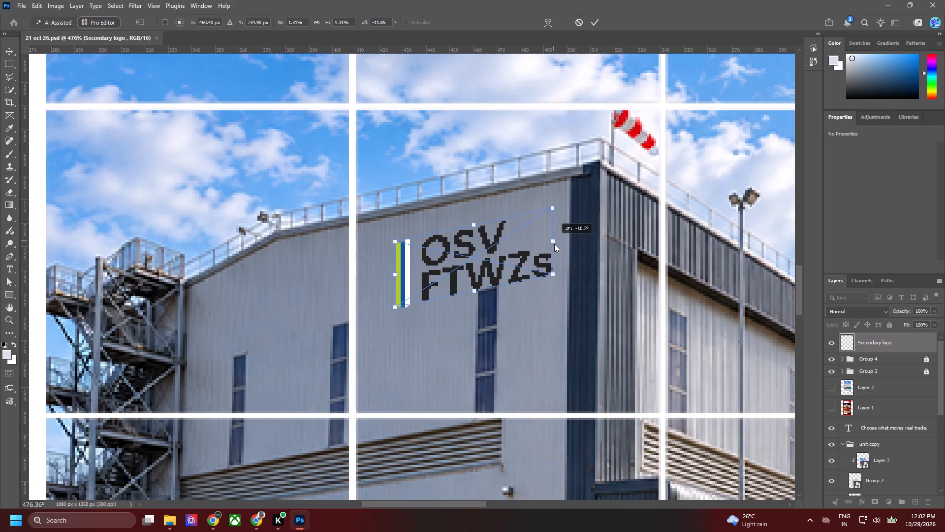
pyautogui.keyDown('ctrl'); pyautogui.moveTo(554, 244); pyautogui.dragTo(555, 245); pyautogui.keyUp('ctrl')
pyautogui.keyDown('shift'); pyautogui.moveTo(497, 243); pyautogui.dragTo(502, 230); pyautogui.keyUp('shift')
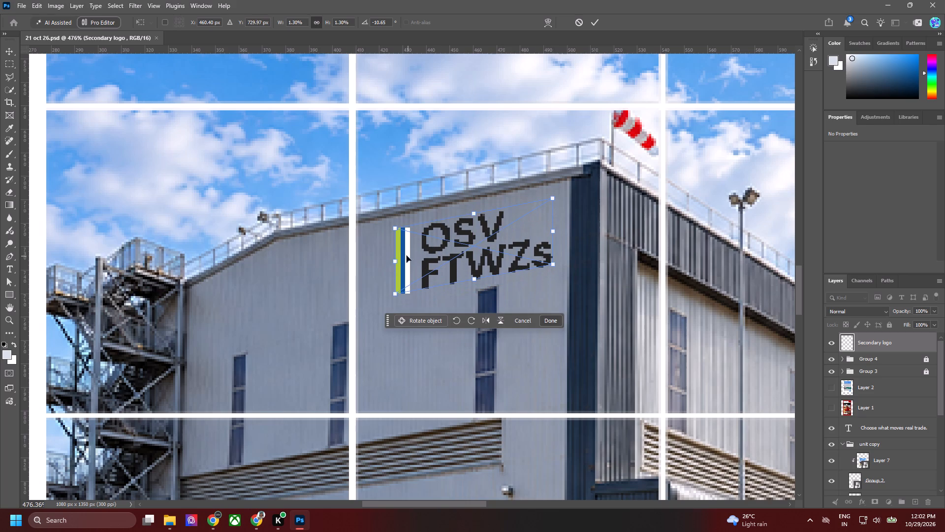
# Shrink the skewed logo to about 1.14%, nudge it into place on the front wall, and apply the transform.
pyautogui.click(396, 260)
pyautogui.keyDown('shift'); pyautogui.moveTo(394, 261); pyautogui.dragTo(393, 261); pyautogui.keyUp('shift')
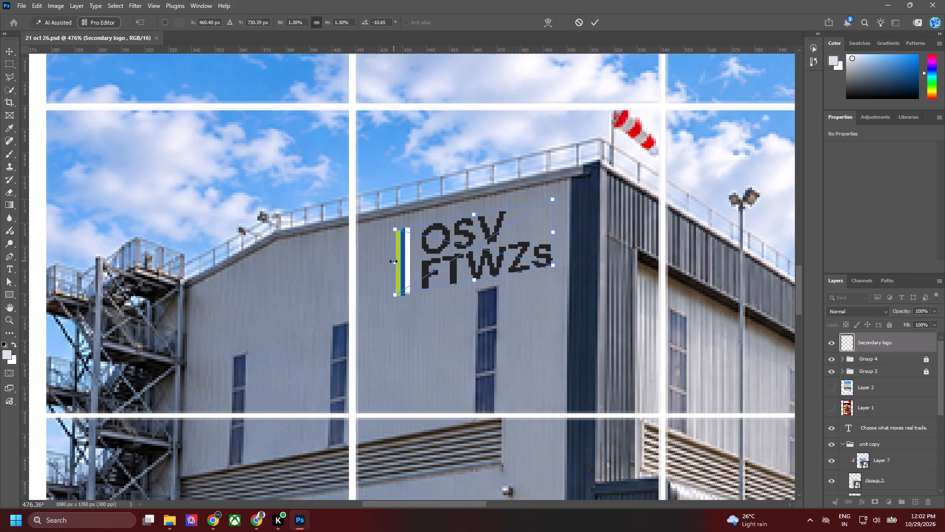
pyautogui.keyDown('shift'); pyautogui.moveTo(393, 261); pyautogui.dragTo(418, 265); pyautogui.keyUp('shift')
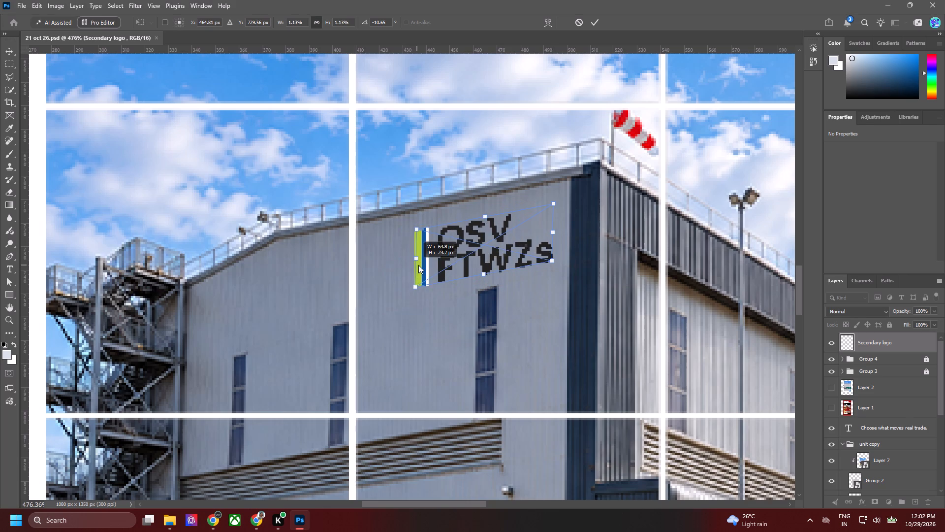
pyautogui.keyDown('shift'); pyautogui.moveTo(418, 265); pyautogui.dragTo(414, 266); pyautogui.keyUp('shift')
pyautogui.press('Up')
pyautogui.press('Up')
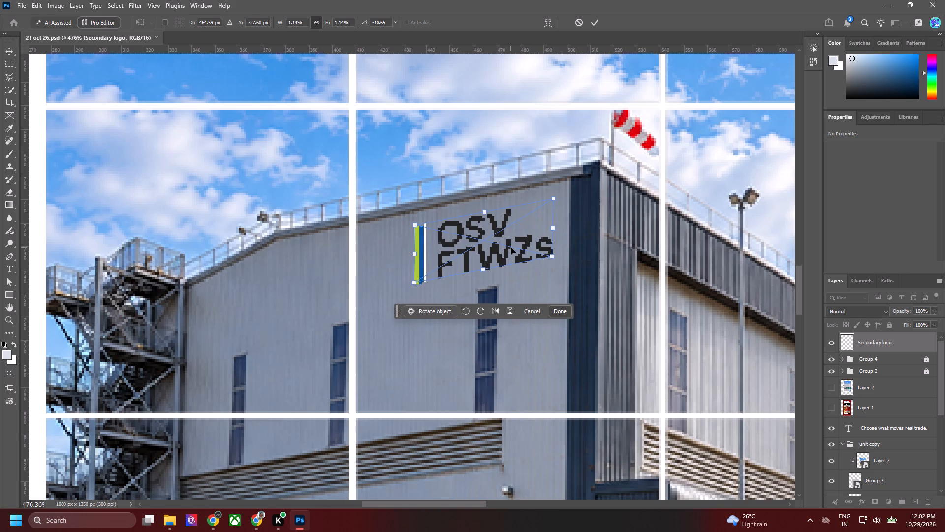
pyautogui.press('Left')
pyautogui.press('Right')
pyautogui.press('Down')
pyautogui.press('Right')
pyautogui.press('Up')
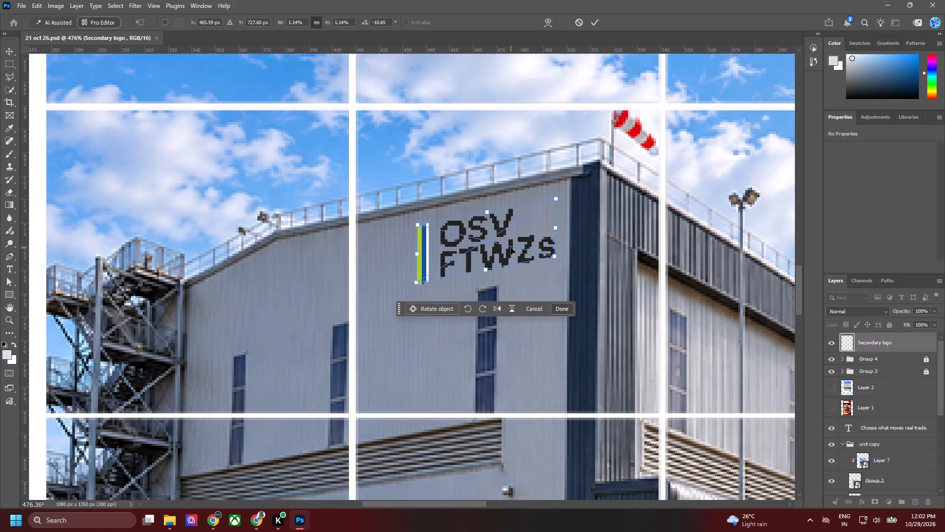
pyautogui.click(599, 19)
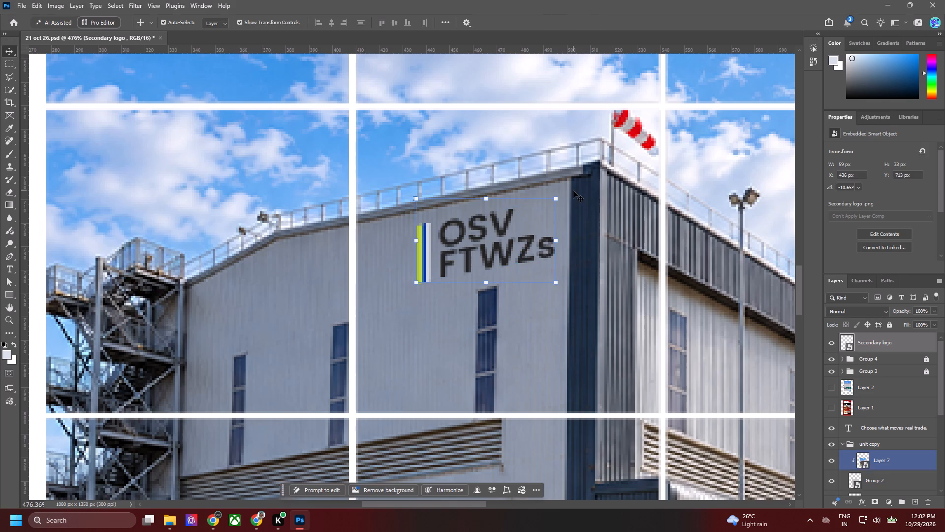
# Save the document with the whole artboard in view.
pyautogui.click(573, 191)
pyautogui.hotkey('ctrl', '0')
pyautogui.hotkey('ctrl', 's')
pyautogui.click(604, 211)
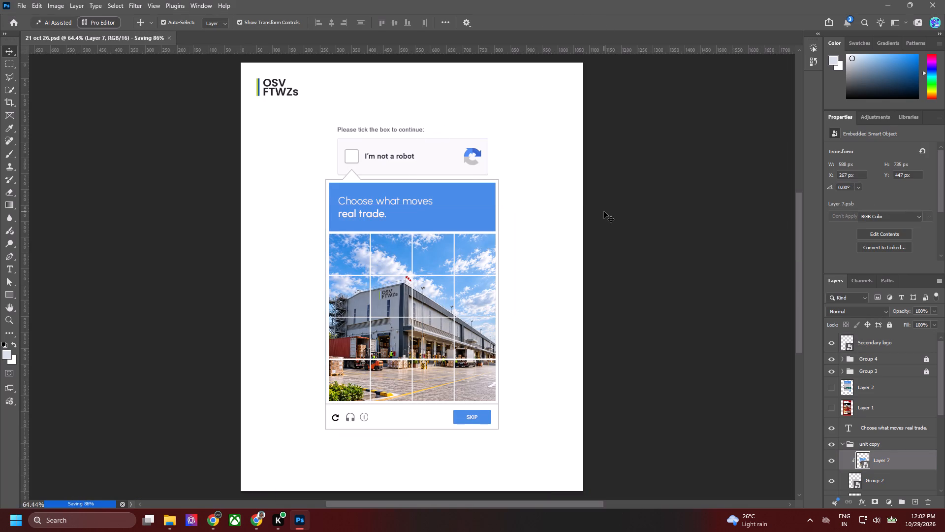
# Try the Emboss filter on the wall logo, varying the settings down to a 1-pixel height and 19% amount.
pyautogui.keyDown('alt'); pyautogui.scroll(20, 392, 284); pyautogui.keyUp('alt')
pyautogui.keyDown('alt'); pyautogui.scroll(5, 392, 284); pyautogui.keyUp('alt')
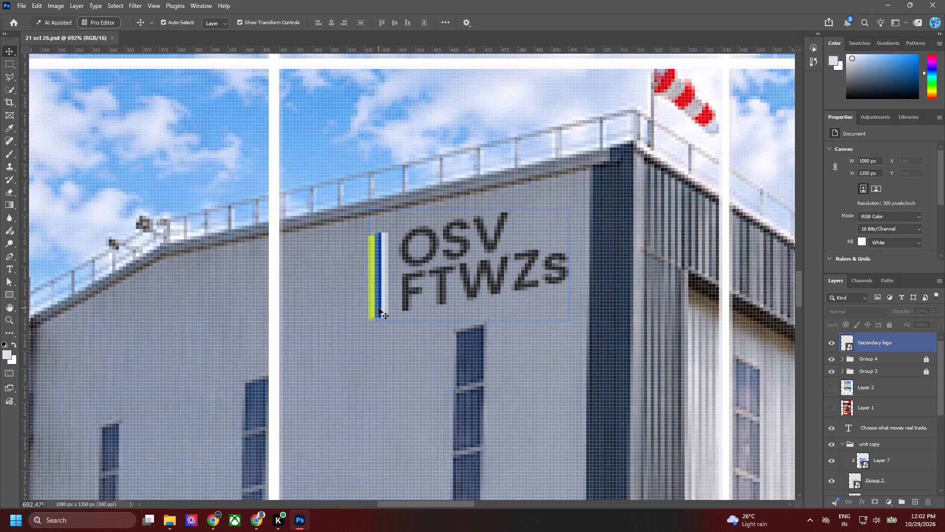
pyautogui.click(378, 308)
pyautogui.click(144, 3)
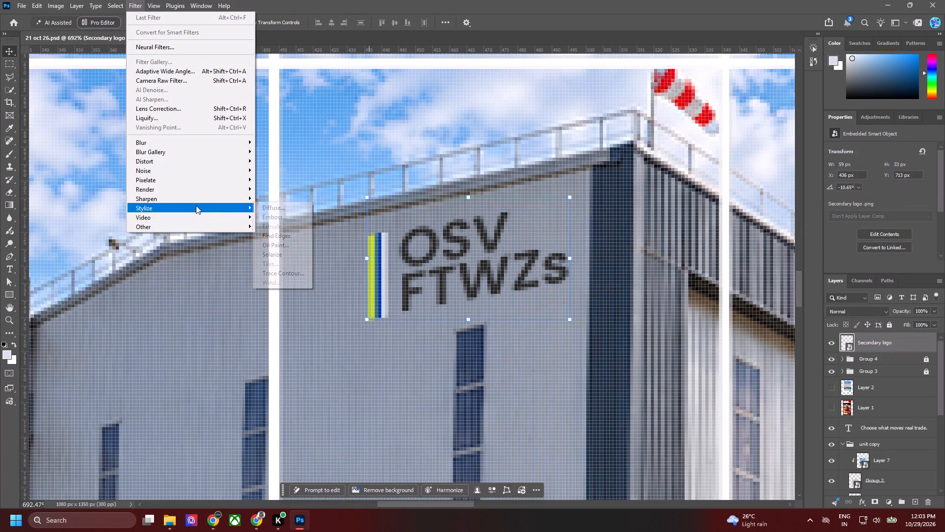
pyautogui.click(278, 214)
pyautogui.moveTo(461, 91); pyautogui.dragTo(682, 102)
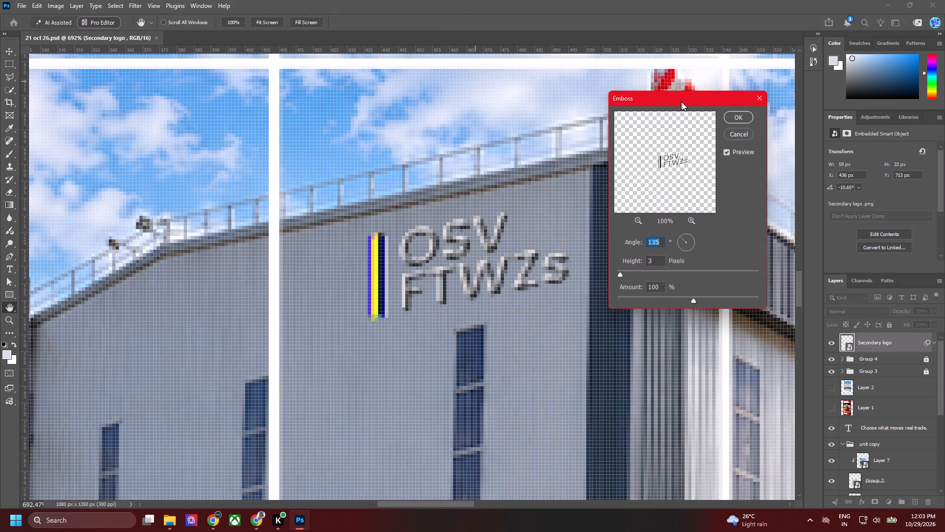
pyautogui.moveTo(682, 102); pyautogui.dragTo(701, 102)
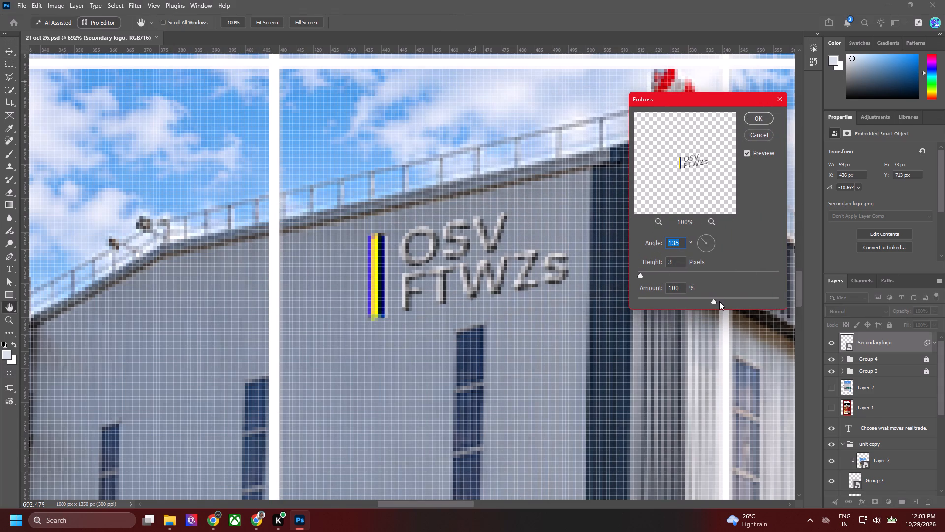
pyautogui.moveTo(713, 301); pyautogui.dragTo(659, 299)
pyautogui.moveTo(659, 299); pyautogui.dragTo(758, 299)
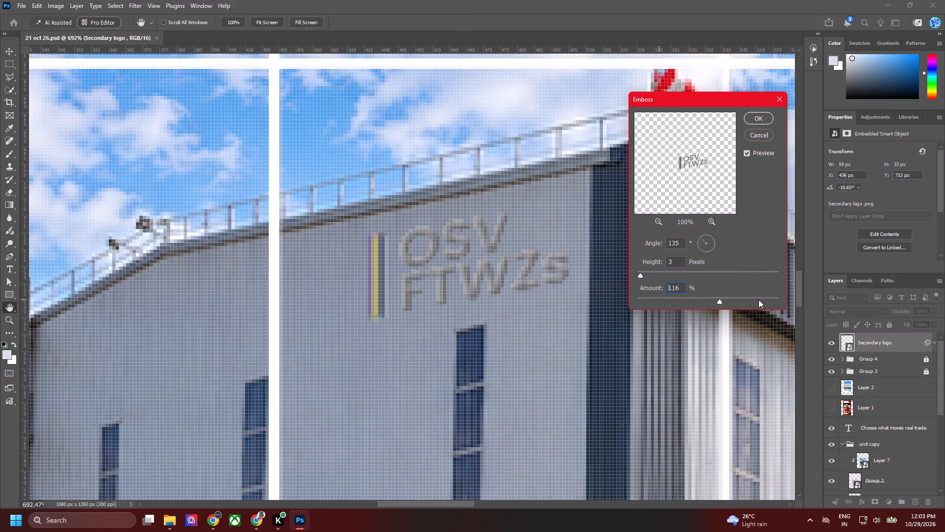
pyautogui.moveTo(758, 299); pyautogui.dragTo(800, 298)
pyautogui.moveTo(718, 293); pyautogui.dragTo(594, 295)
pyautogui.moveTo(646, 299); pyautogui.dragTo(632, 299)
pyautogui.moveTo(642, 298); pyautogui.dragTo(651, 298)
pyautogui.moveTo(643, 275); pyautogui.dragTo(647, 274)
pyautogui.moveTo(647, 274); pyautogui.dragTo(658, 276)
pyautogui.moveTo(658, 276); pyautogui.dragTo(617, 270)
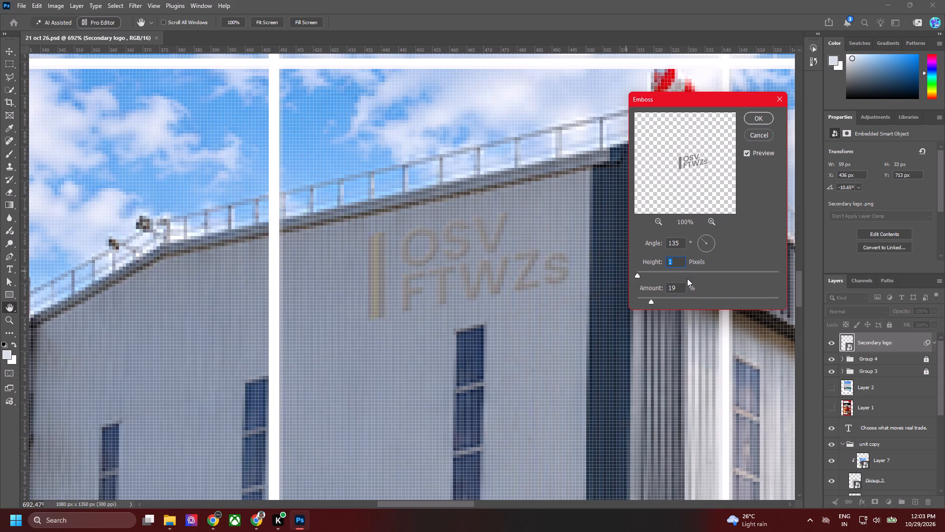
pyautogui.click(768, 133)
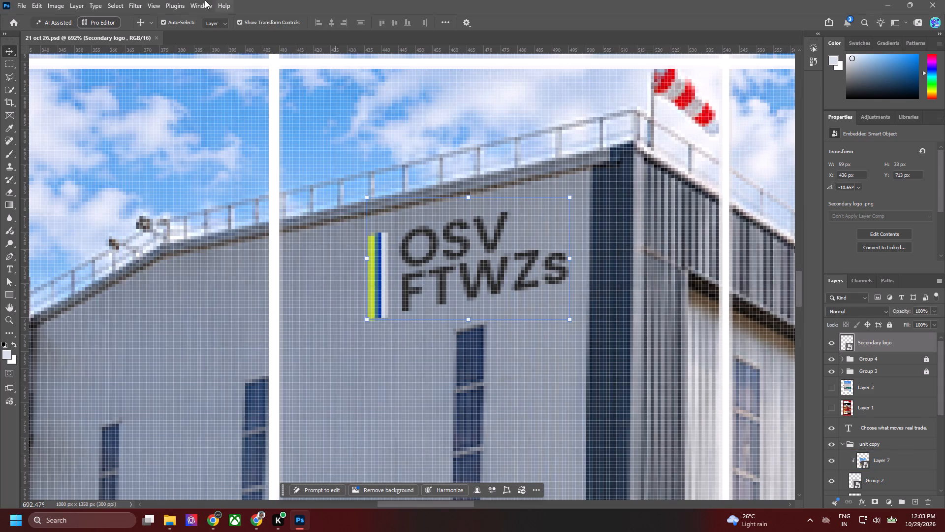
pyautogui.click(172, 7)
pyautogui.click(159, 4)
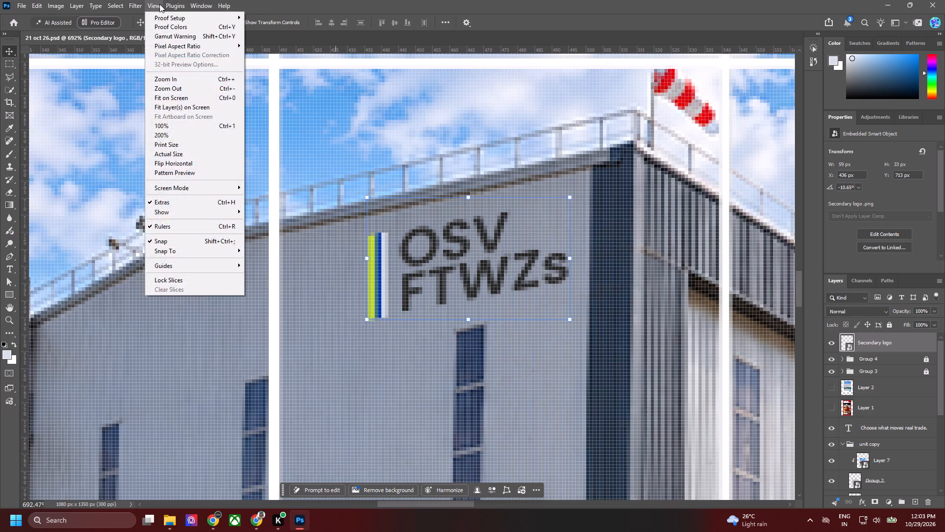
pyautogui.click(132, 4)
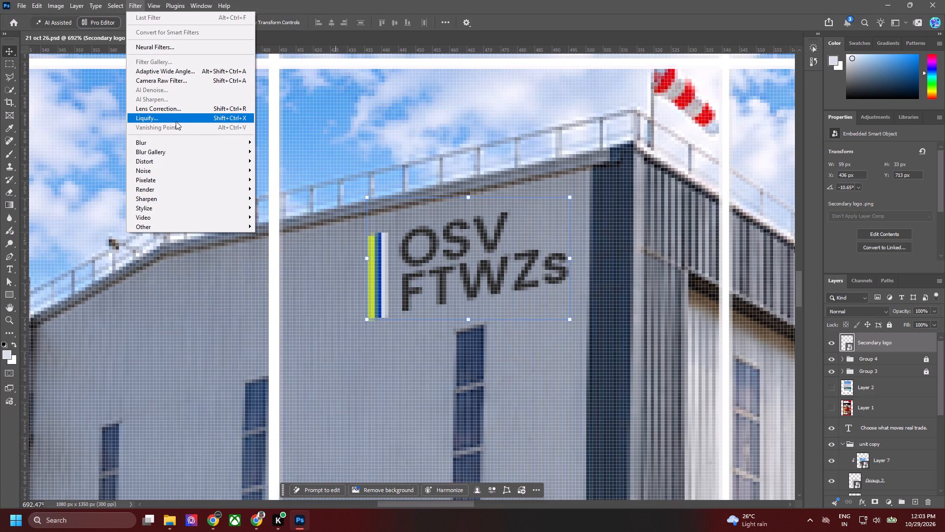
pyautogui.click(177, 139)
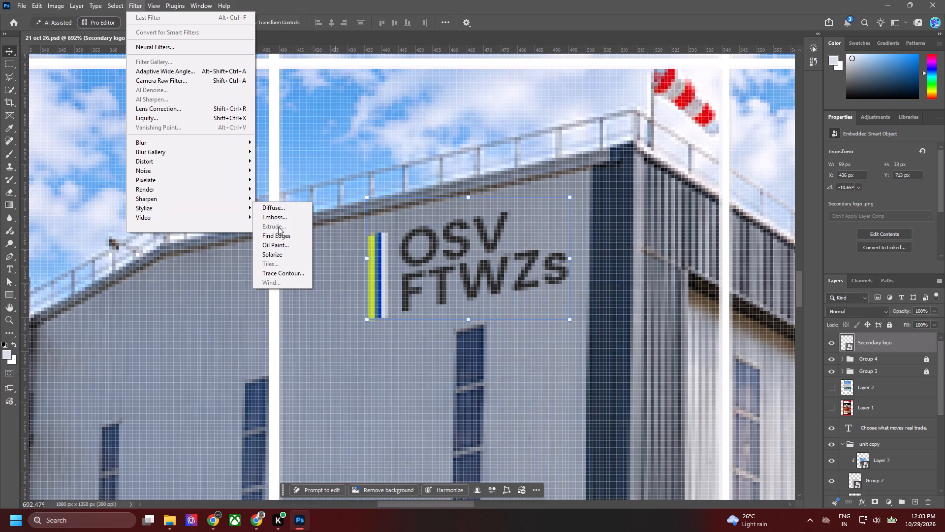
# Open the contents of the Secondary logo smart object for editing.
pyautogui.doubleClick(851, 348)
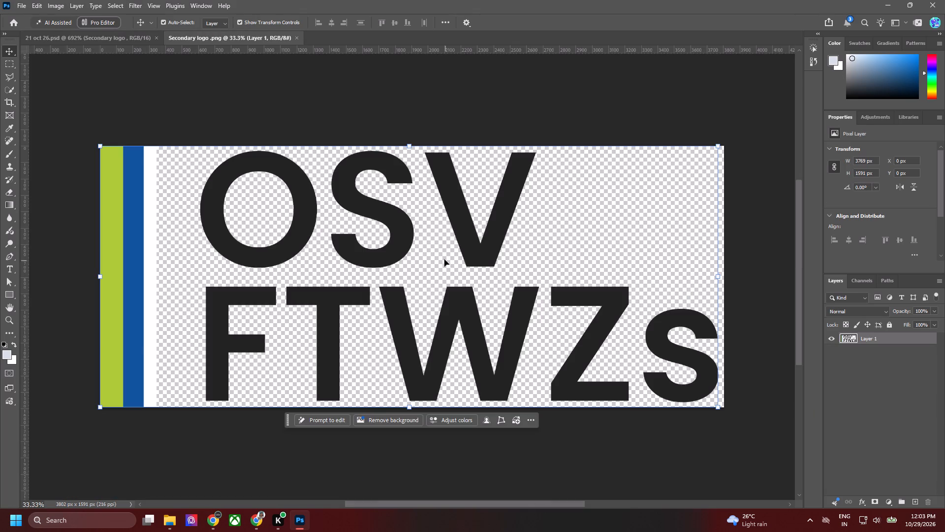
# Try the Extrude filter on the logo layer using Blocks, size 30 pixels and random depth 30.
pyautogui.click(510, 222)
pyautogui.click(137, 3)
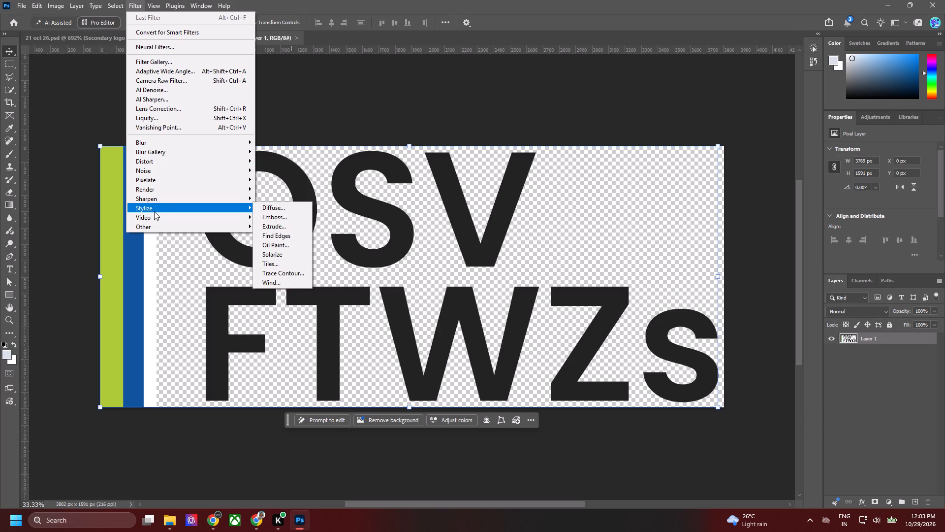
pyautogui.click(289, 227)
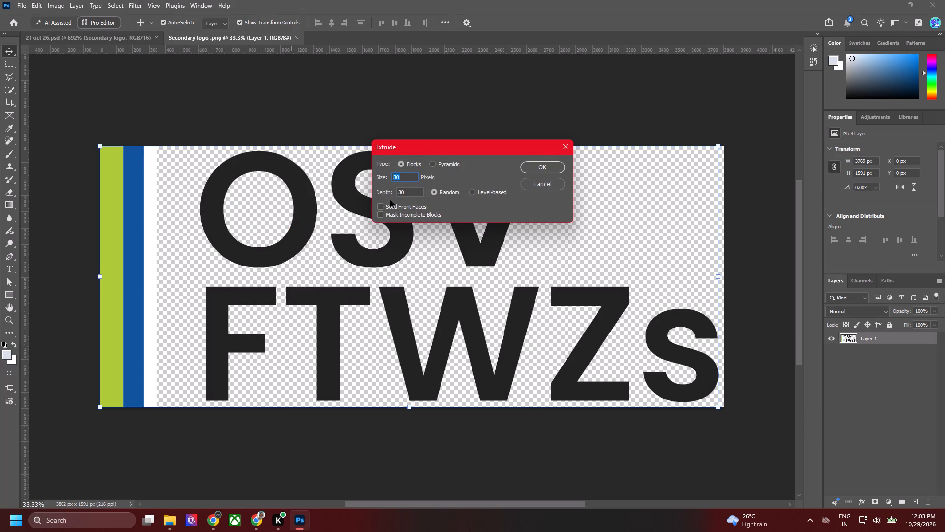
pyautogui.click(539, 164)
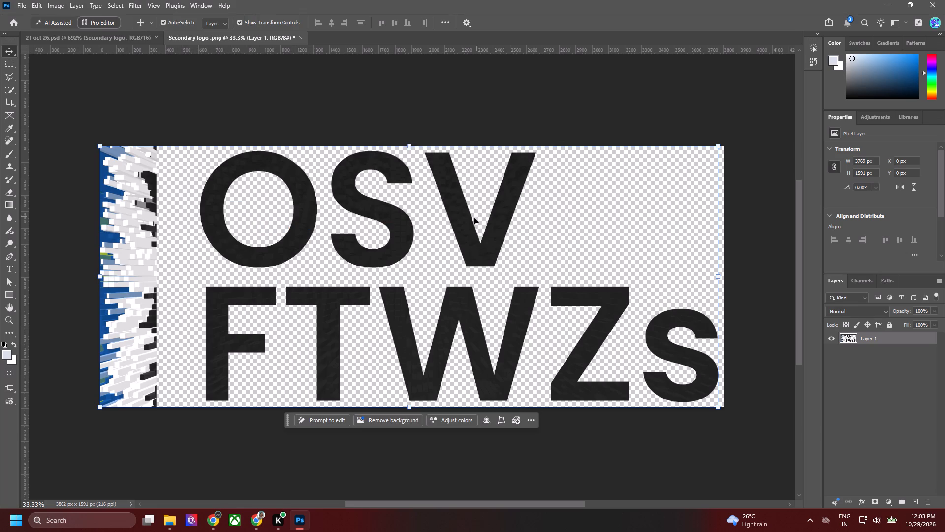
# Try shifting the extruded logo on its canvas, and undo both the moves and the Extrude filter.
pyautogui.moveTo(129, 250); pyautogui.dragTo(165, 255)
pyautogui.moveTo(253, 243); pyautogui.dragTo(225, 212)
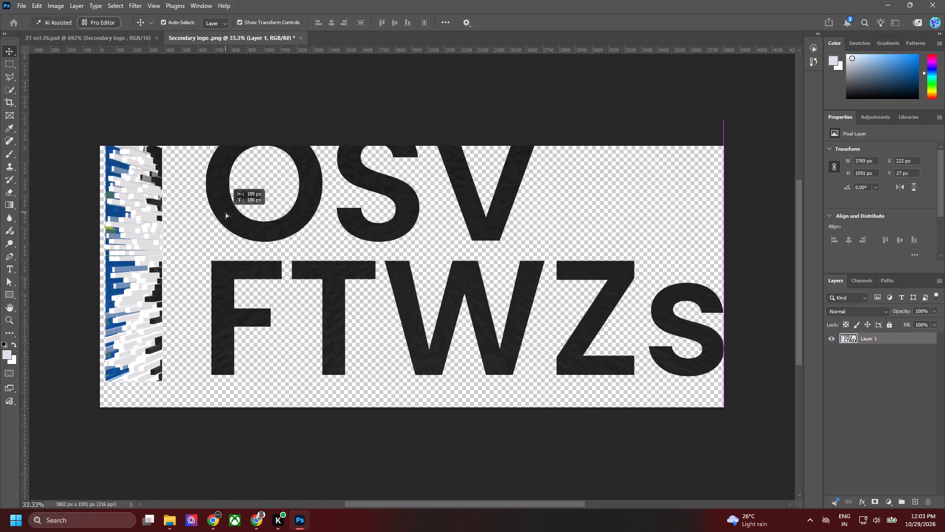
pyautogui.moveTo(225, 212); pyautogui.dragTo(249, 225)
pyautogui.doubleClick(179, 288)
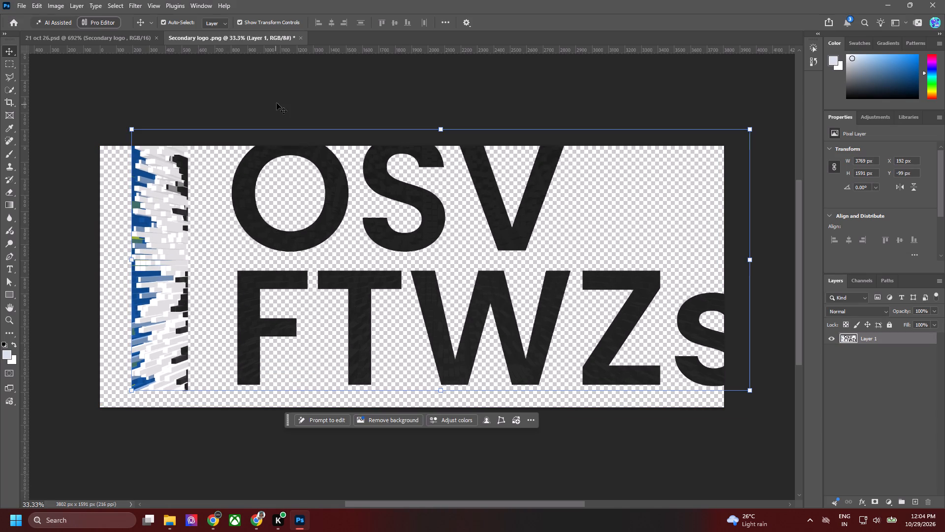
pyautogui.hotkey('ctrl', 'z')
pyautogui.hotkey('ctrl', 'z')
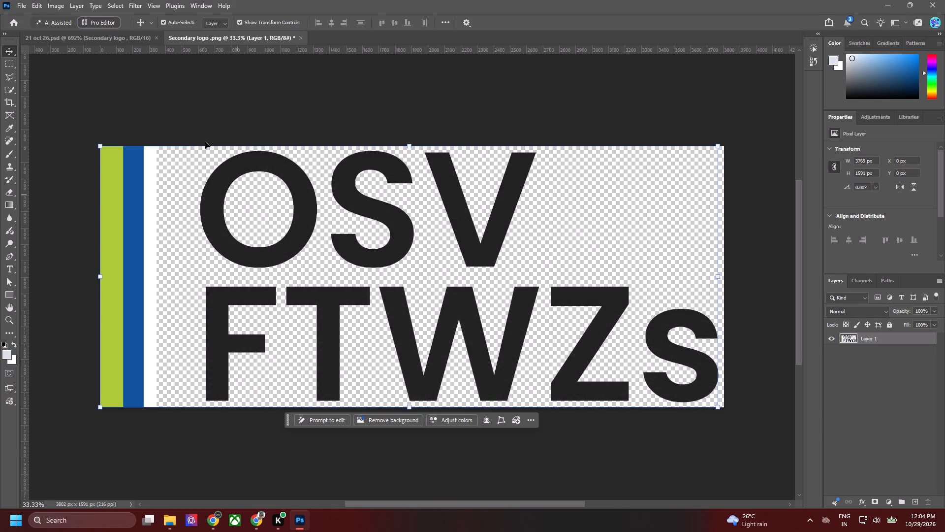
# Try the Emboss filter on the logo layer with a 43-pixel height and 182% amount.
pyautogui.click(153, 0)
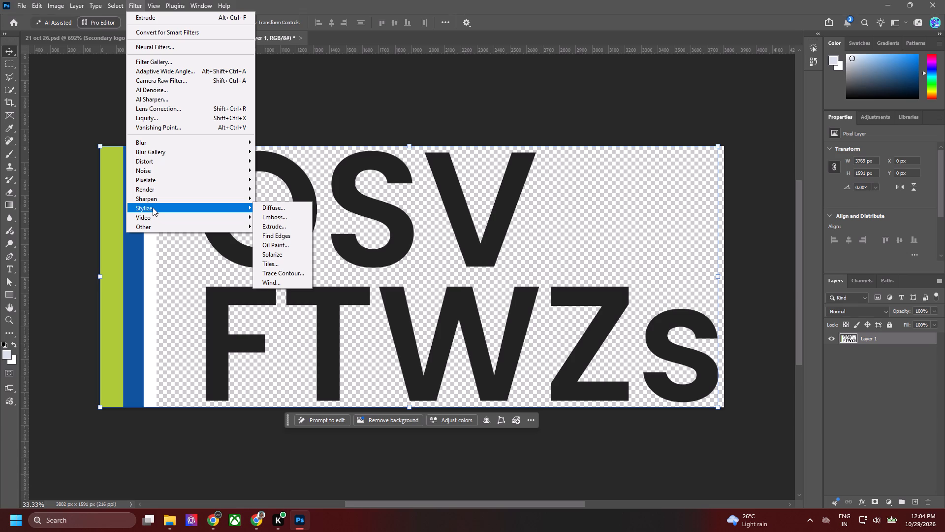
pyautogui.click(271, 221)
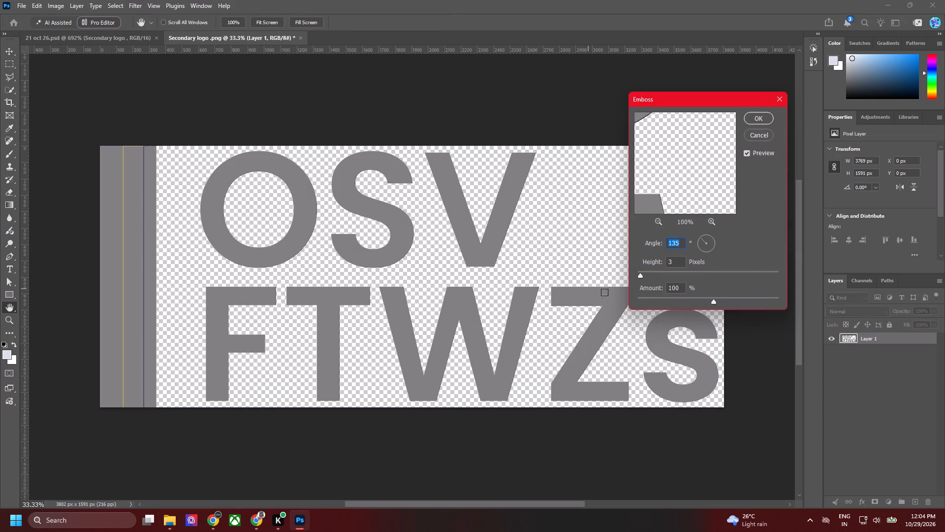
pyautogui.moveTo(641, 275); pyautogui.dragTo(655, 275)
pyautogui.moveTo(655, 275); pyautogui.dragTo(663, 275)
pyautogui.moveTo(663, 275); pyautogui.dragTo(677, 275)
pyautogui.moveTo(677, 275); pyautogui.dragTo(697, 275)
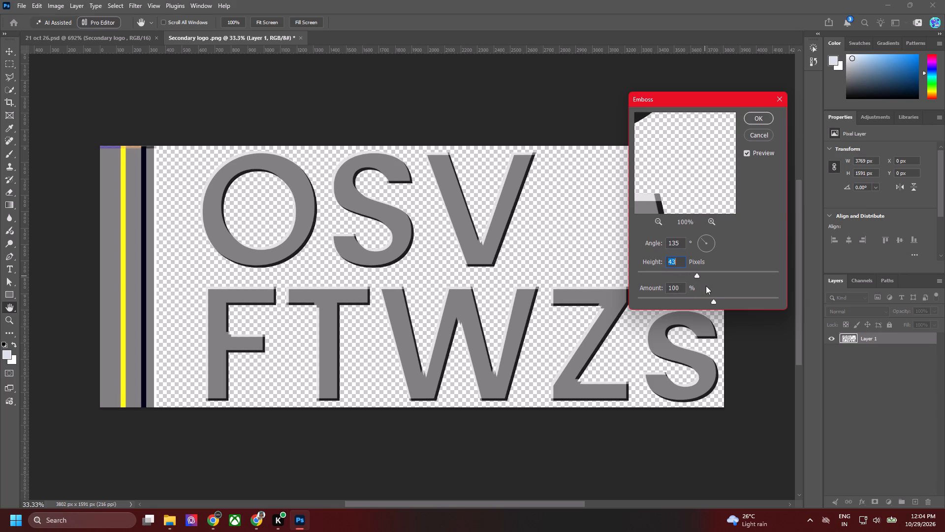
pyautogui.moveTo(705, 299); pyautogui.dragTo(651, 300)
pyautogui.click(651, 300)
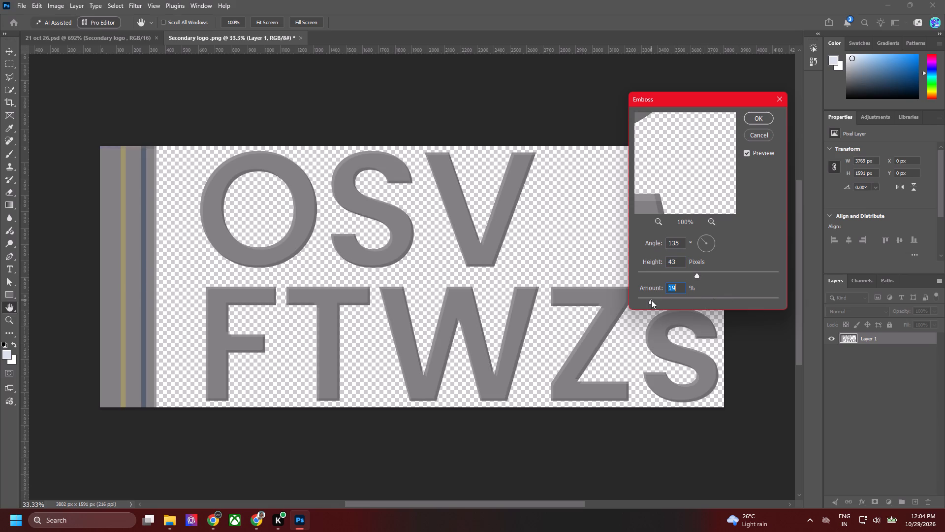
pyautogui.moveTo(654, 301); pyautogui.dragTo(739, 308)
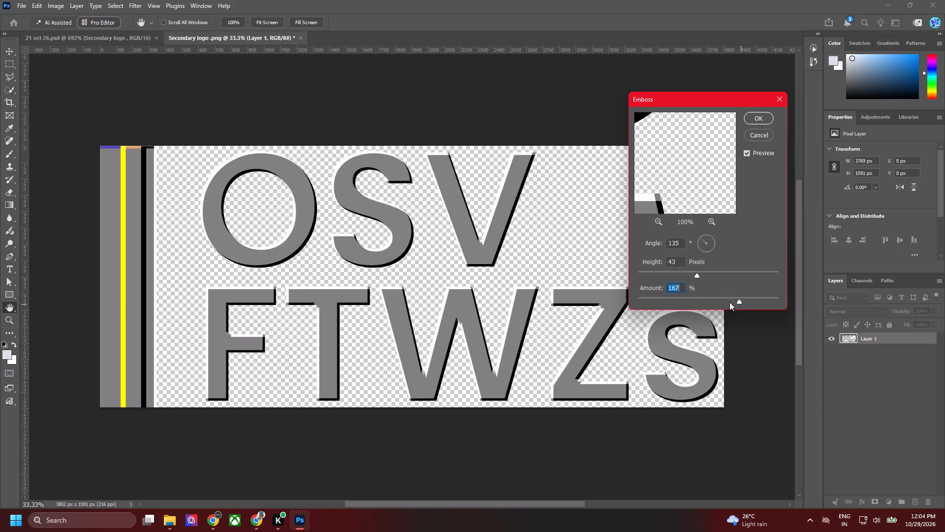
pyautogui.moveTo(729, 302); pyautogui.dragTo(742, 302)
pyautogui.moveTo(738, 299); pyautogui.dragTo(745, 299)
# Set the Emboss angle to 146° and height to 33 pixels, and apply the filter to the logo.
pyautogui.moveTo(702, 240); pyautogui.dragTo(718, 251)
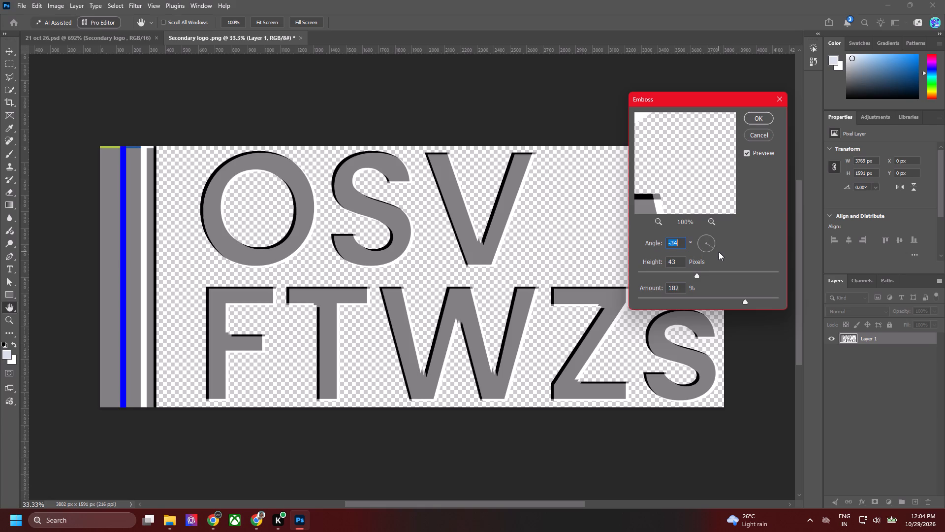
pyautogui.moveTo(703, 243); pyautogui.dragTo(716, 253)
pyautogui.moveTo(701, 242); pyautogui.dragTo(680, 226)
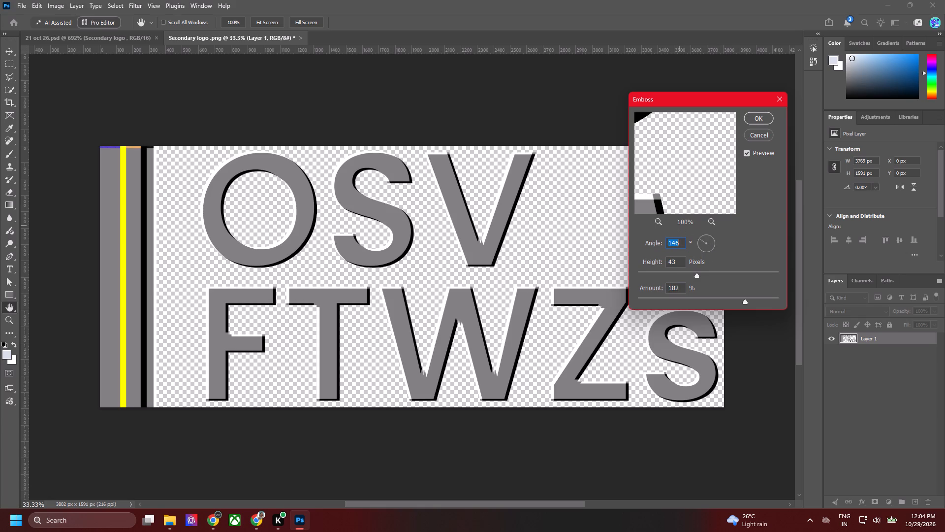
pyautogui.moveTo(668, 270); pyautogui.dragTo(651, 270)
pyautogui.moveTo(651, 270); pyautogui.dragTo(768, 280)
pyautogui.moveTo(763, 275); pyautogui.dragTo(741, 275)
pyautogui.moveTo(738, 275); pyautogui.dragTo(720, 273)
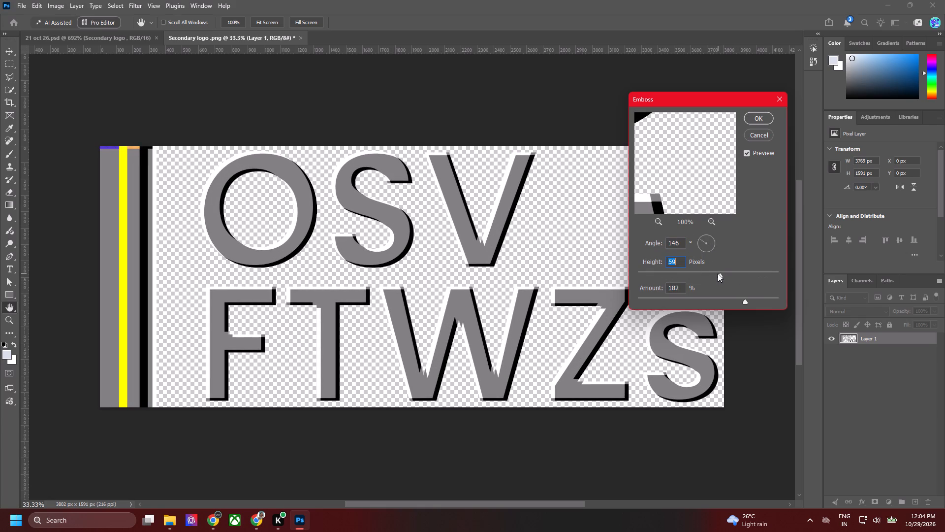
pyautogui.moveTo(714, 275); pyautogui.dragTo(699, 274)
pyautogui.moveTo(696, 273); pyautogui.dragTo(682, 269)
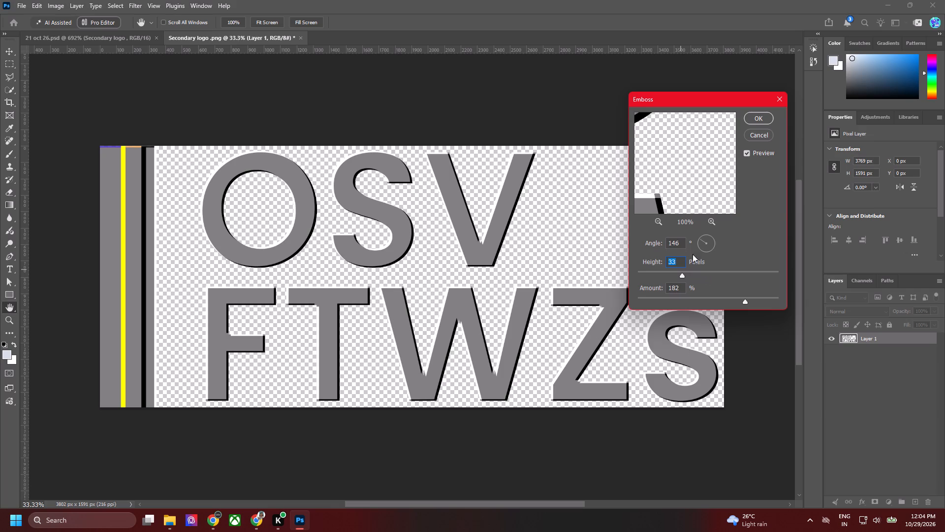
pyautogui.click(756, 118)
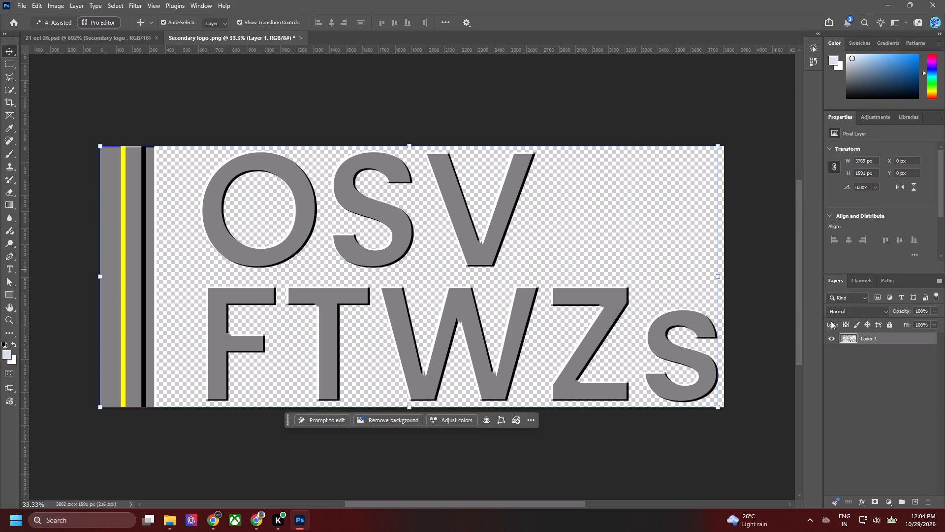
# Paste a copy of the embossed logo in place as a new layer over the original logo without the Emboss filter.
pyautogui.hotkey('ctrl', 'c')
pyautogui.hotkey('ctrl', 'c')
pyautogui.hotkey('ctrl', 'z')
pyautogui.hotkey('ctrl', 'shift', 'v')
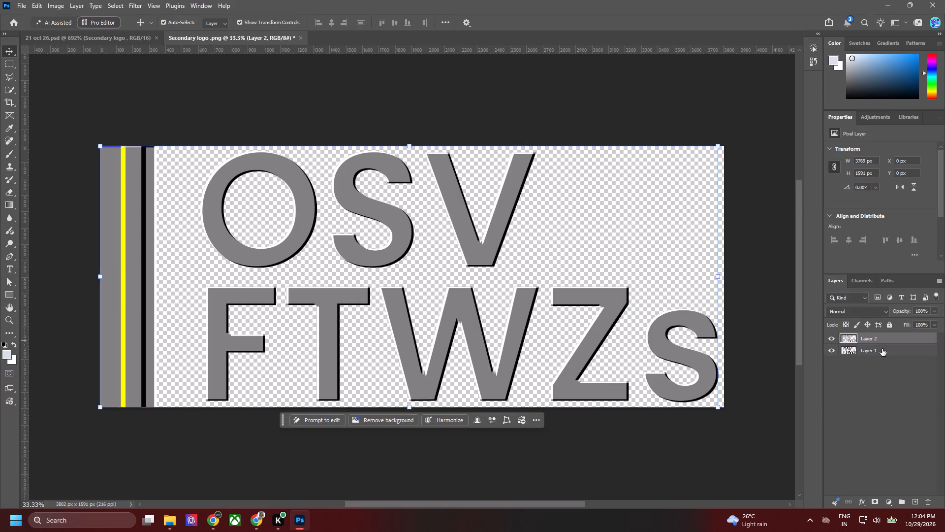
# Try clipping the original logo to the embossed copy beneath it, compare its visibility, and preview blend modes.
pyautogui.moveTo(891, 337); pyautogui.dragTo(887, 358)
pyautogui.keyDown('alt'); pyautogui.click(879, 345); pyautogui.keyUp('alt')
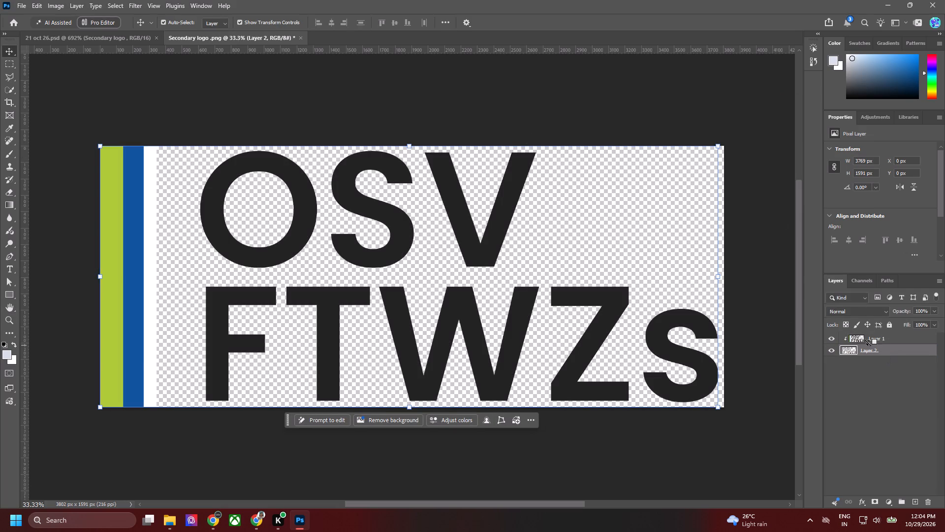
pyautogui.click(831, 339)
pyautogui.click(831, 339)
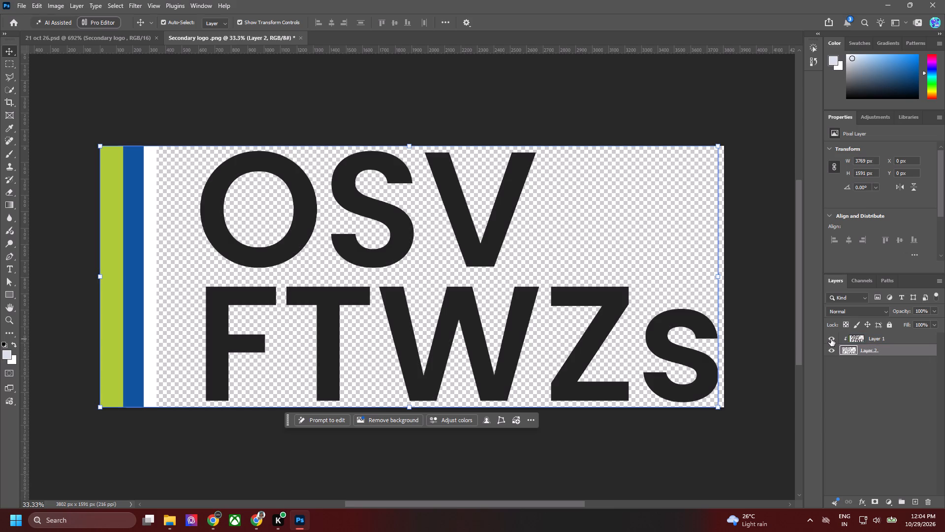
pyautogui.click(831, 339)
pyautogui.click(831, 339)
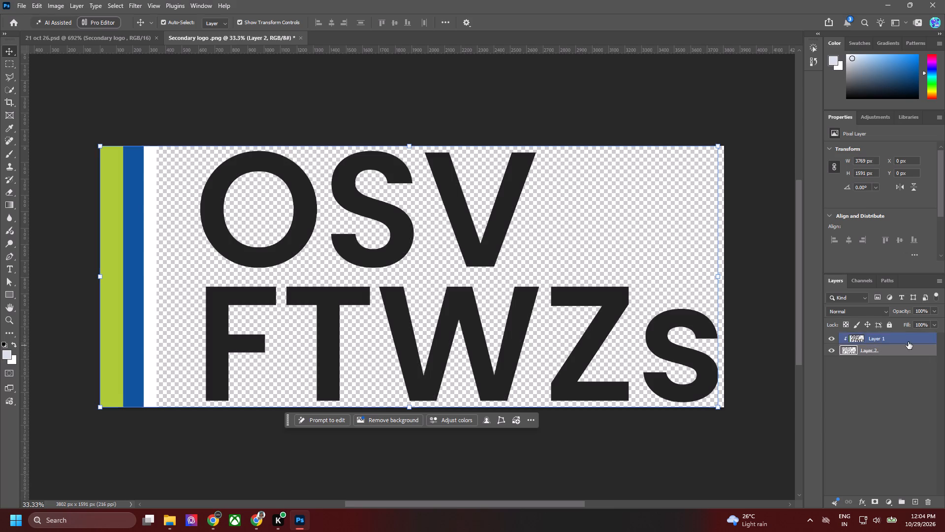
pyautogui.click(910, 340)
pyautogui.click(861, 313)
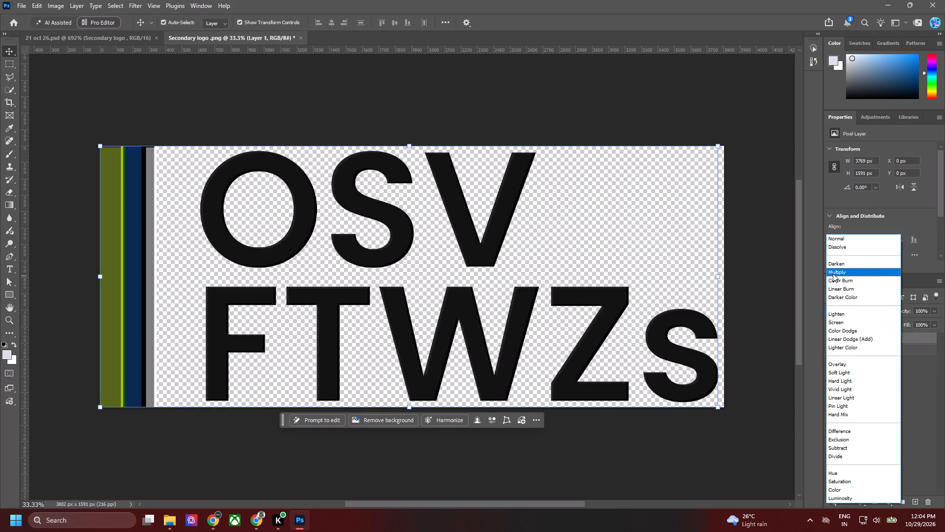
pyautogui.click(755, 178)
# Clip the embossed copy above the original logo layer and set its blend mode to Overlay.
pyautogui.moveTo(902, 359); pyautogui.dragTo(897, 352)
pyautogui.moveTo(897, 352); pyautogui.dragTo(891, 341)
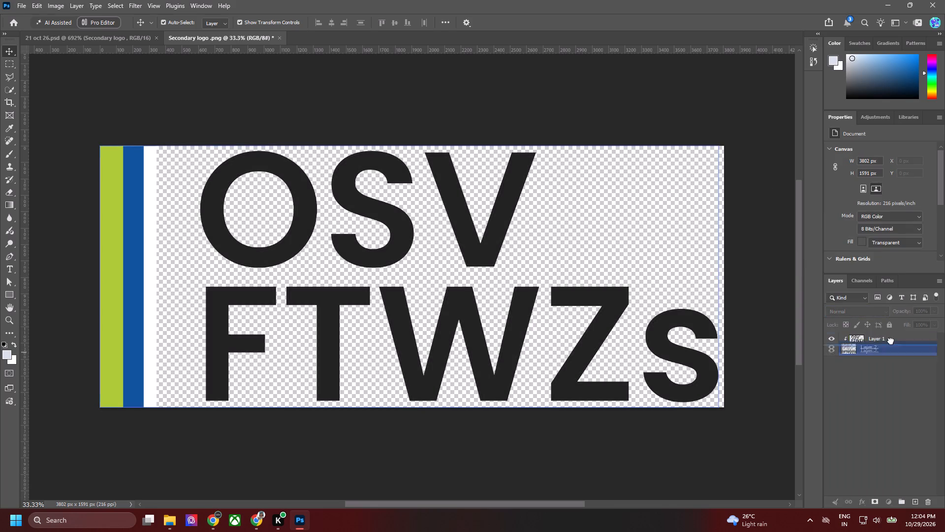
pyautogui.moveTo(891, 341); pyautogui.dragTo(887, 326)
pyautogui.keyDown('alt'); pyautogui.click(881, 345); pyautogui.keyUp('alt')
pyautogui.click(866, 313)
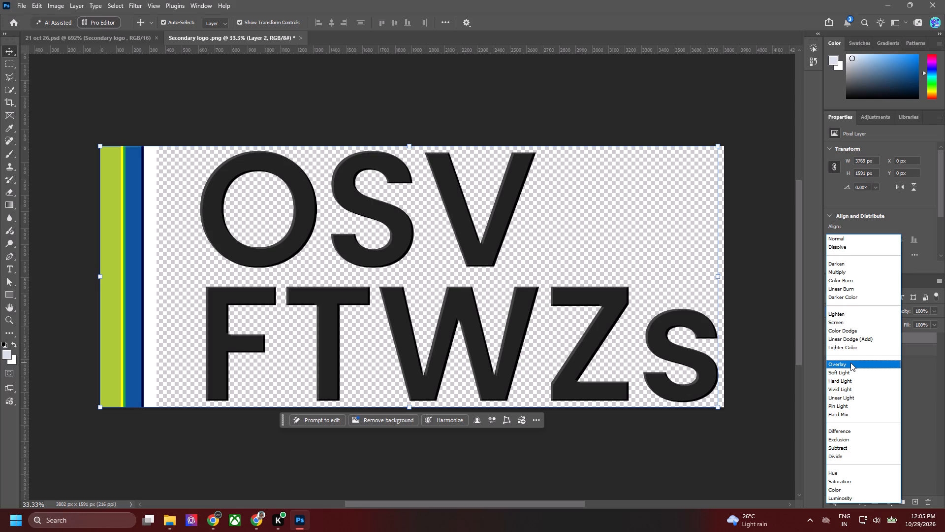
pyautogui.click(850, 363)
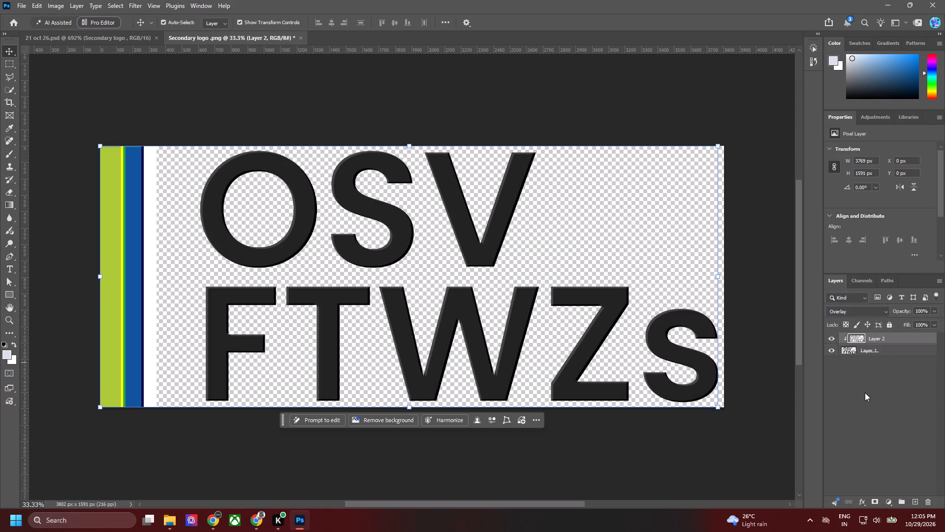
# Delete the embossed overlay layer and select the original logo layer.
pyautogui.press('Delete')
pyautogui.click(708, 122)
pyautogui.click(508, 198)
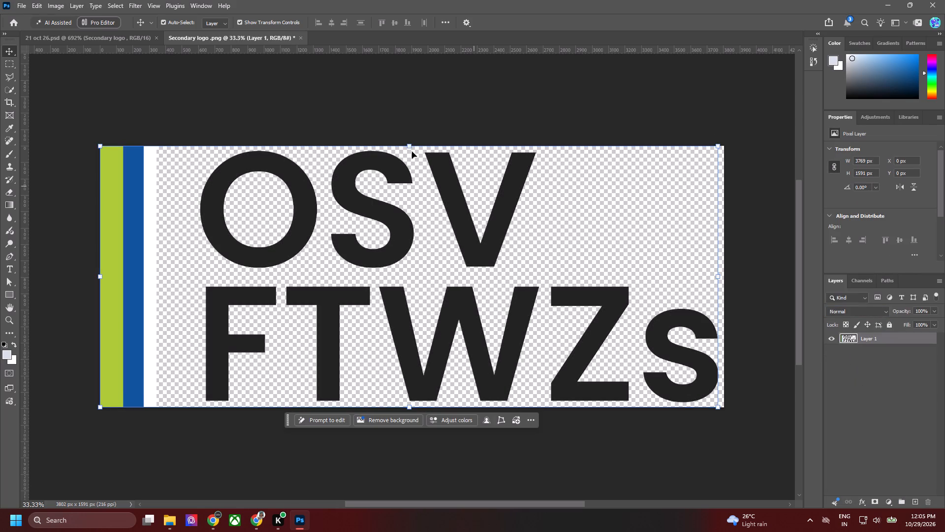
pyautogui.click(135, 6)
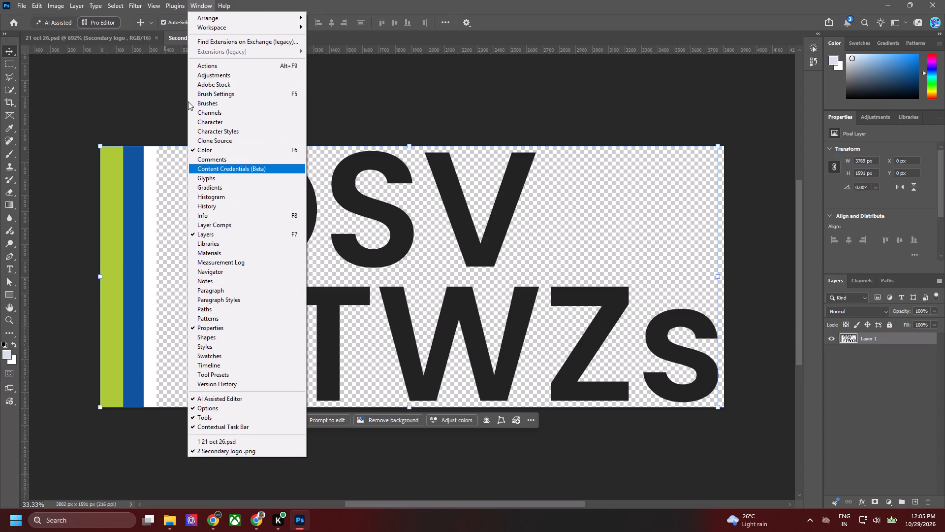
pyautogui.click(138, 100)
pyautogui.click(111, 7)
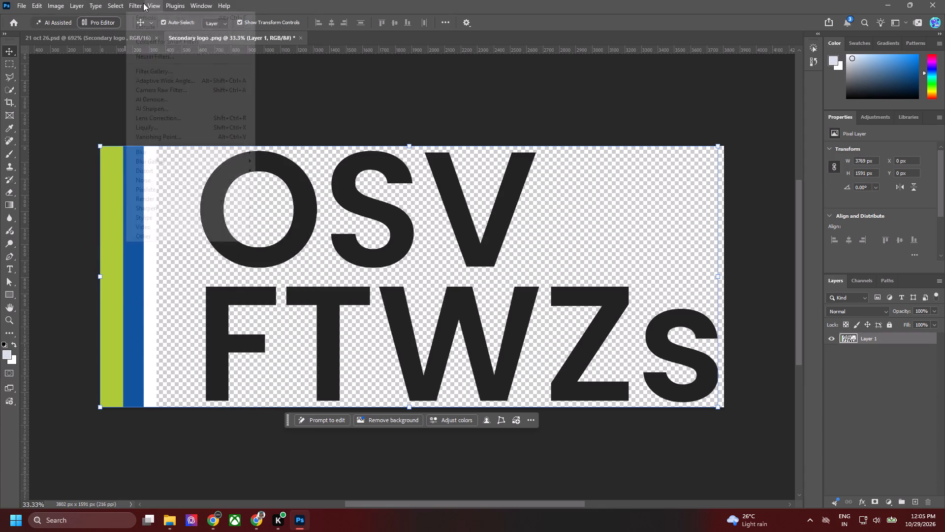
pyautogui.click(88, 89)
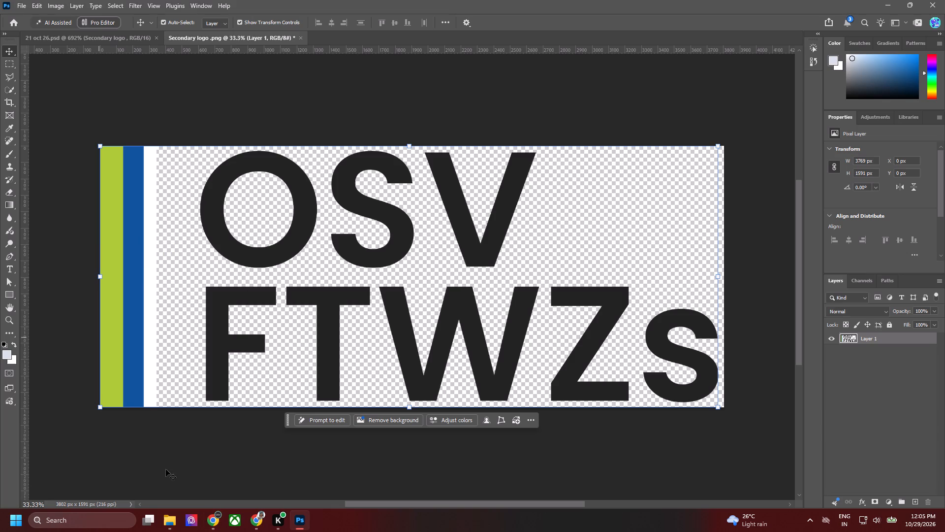
# Launch Adobe Illustrator 2026.
pyautogui.write('ill')
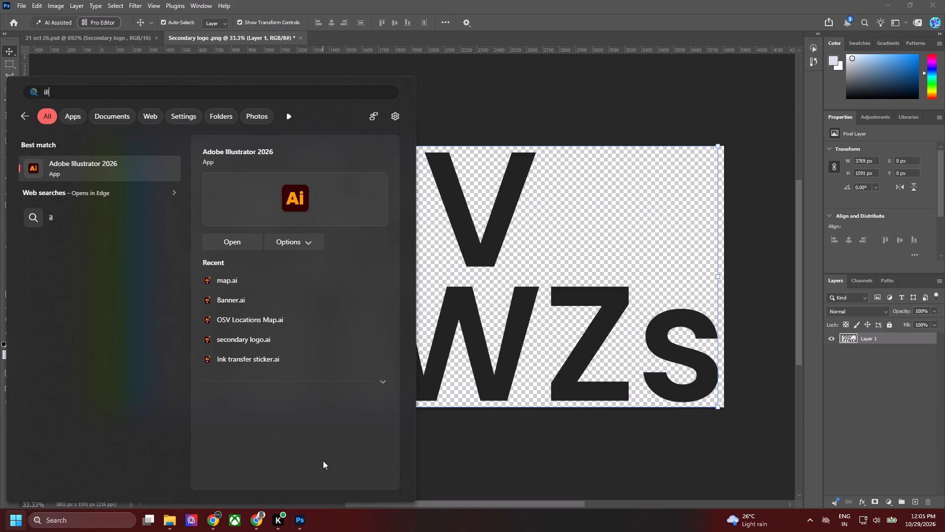
pyautogui.press('Return')
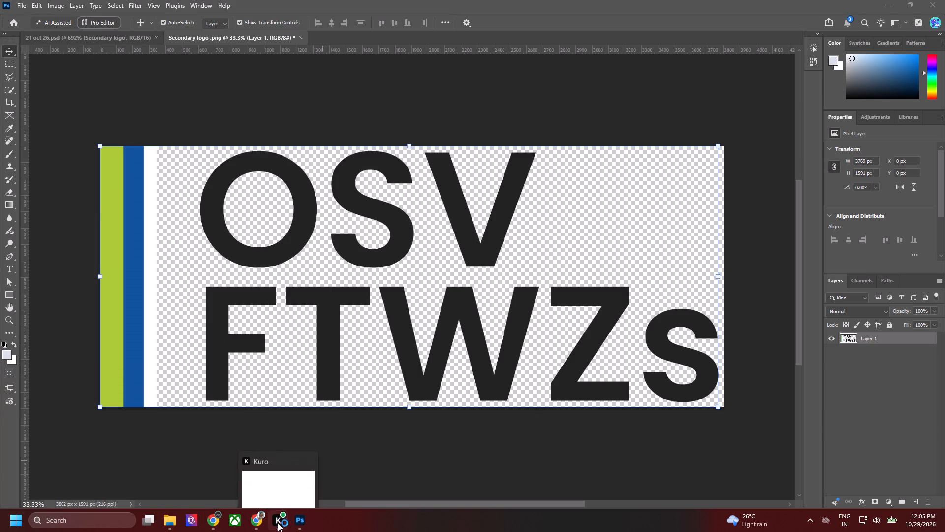
# Switch to the LOGO folder in File Explorer and select OSV secondary logo.svg.
pyautogui.click(172, 525)
pyautogui.click(122, 483)
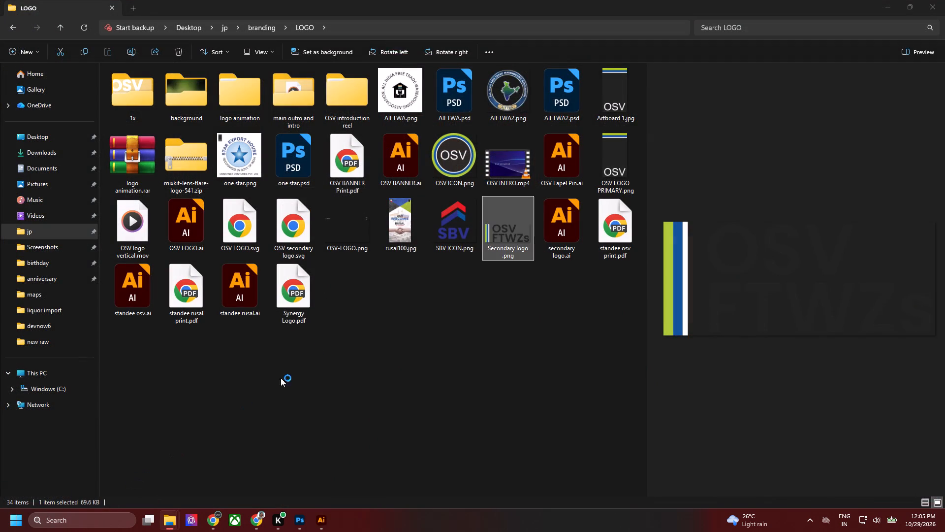
pyautogui.click(324, 336)
pyautogui.click(295, 234)
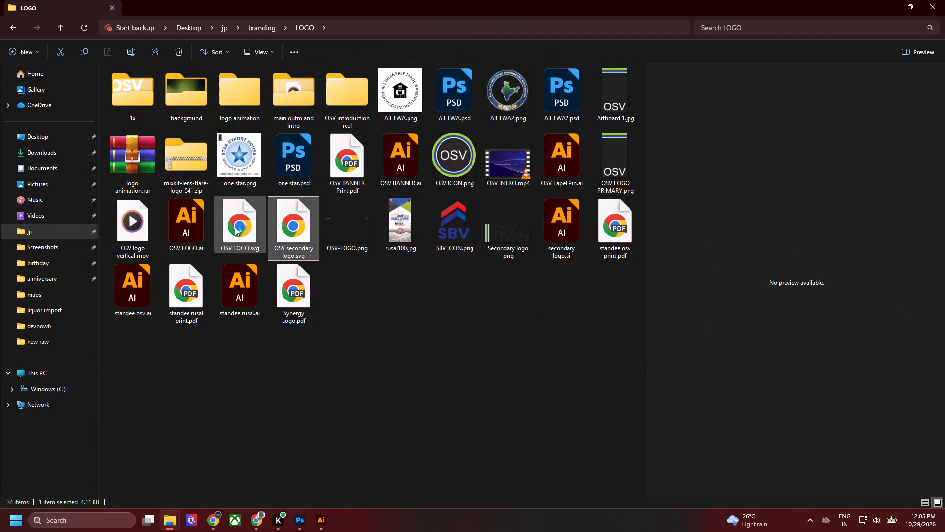
pyautogui.click(257, 383)
pyautogui.click(287, 222)
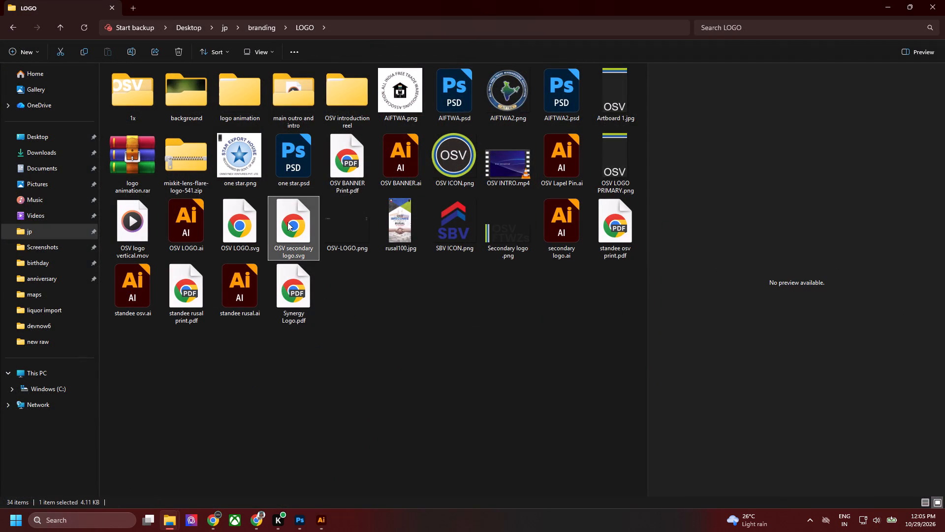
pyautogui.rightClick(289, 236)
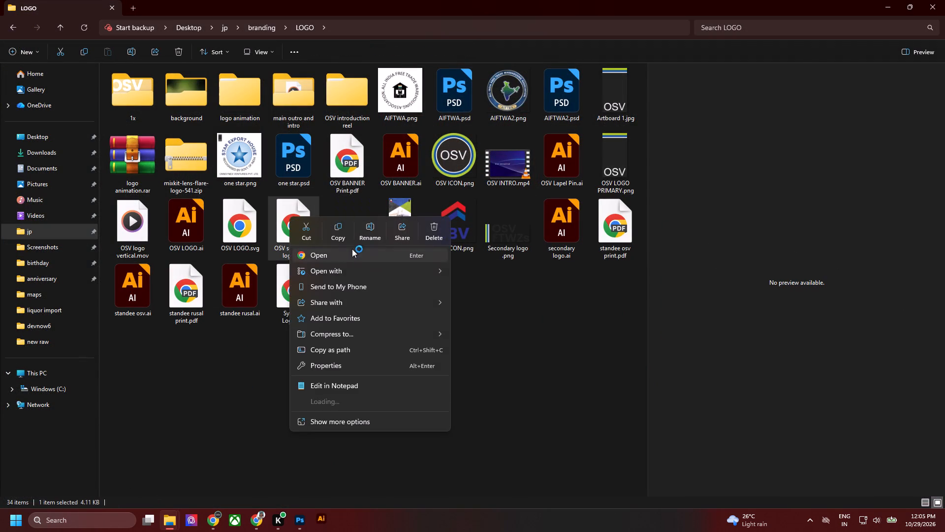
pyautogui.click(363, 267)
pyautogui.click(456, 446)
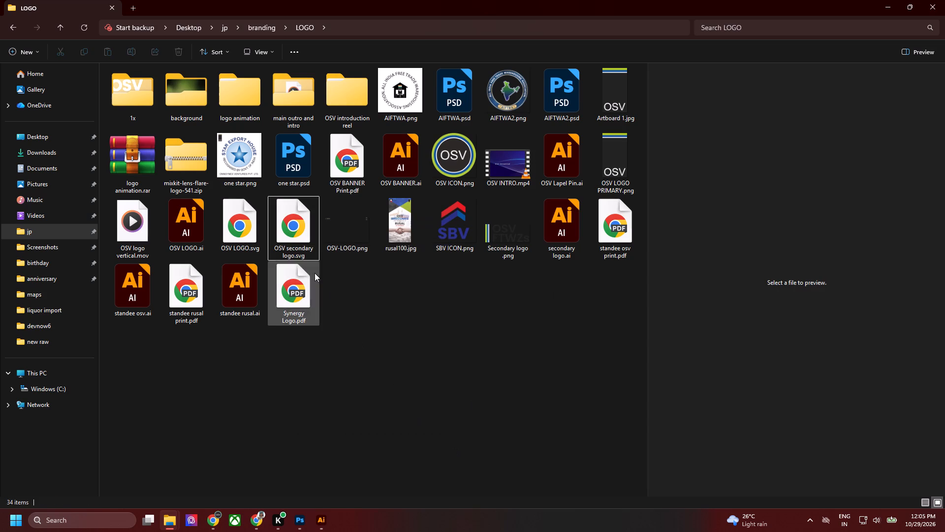
# Copy the full path of the LOGO folder that holds OSV secondary logo.svg.
pyautogui.click(296, 235)
pyautogui.click(387, 33)
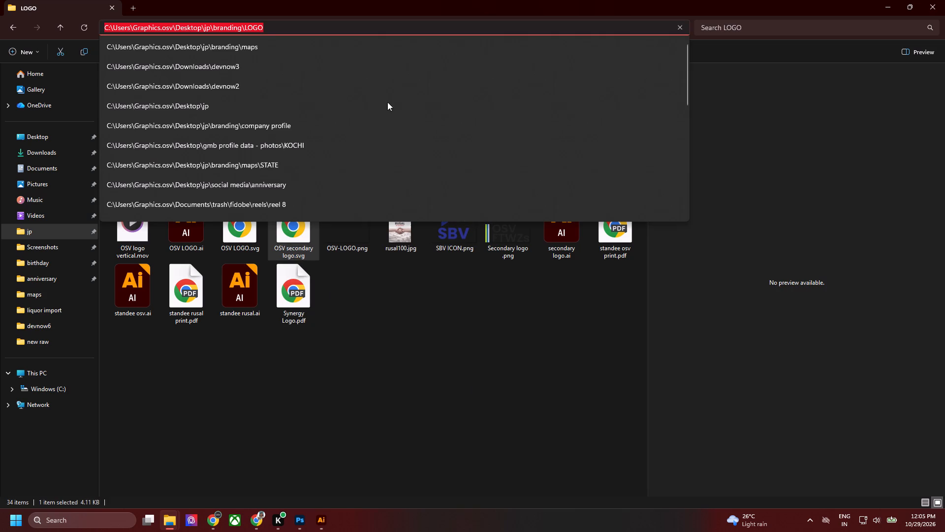
pyautogui.hotkey('ctrl', 'c')
pyautogui.hotkey('ctrl', 'c')
pyautogui.hotkey('ctrl', 'c')
pyautogui.hotkey('ctrl', 'c')
pyautogui.click(378, 344)
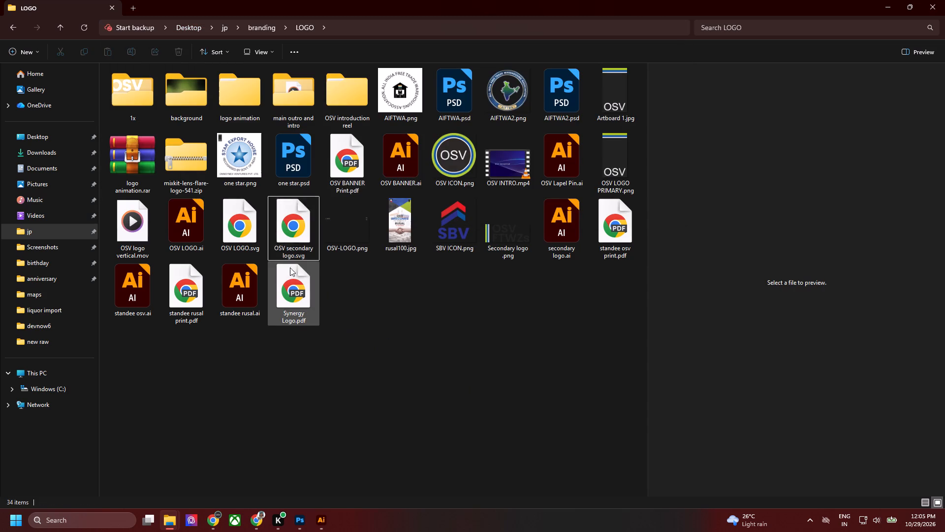
# View OSV secondary logo.svg in the browser and close it again.
pyautogui.doubleClick(295, 234)
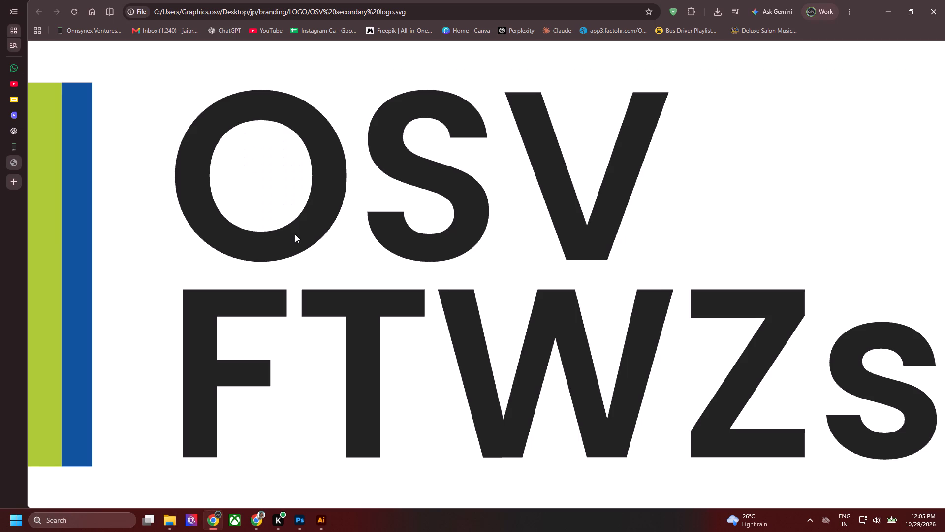
pyautogui.middleClick(14, 163)
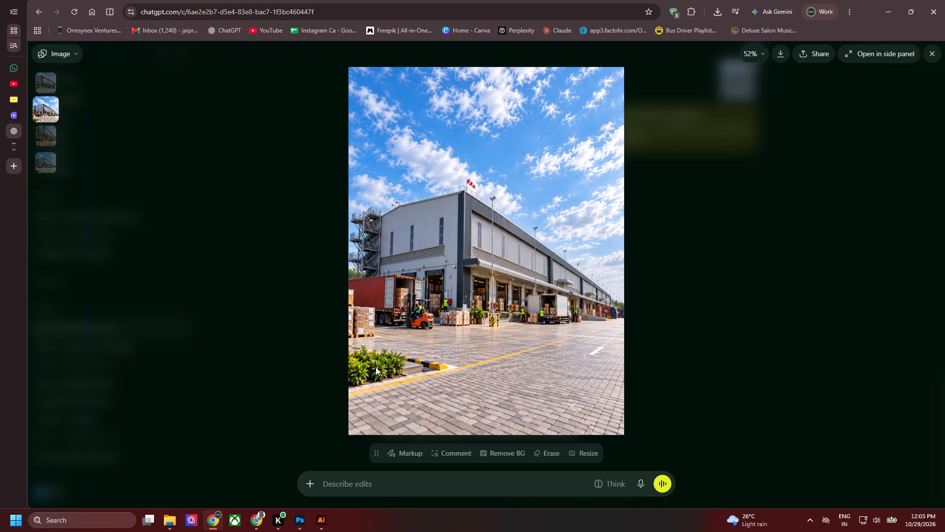
# Close the enlarged warehouse image, switch to Photoshop and close the Secondary logo .png document.
pyautogui.click(287, 329)
pyautogui.hotkey('alt', 'Tab')
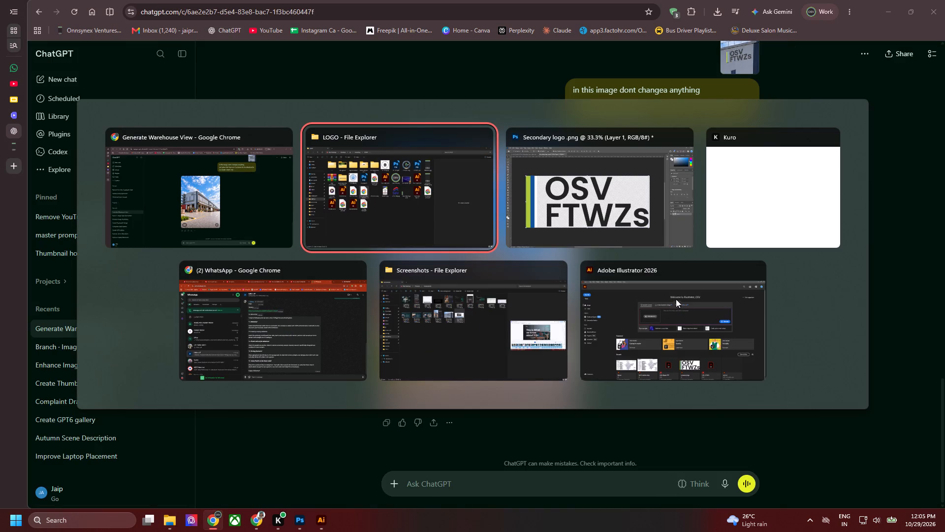
pyautogui.keyDown('alt'); pyautogui.click(628, 173); pyautogui.keyUp('alt')
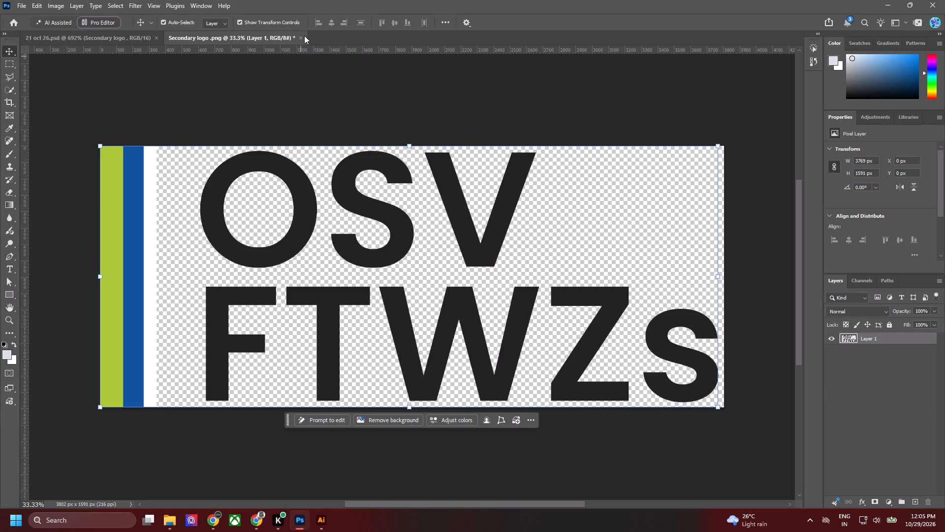
pyautogui.click(302, 35)
pyautogui.click(465, 194)
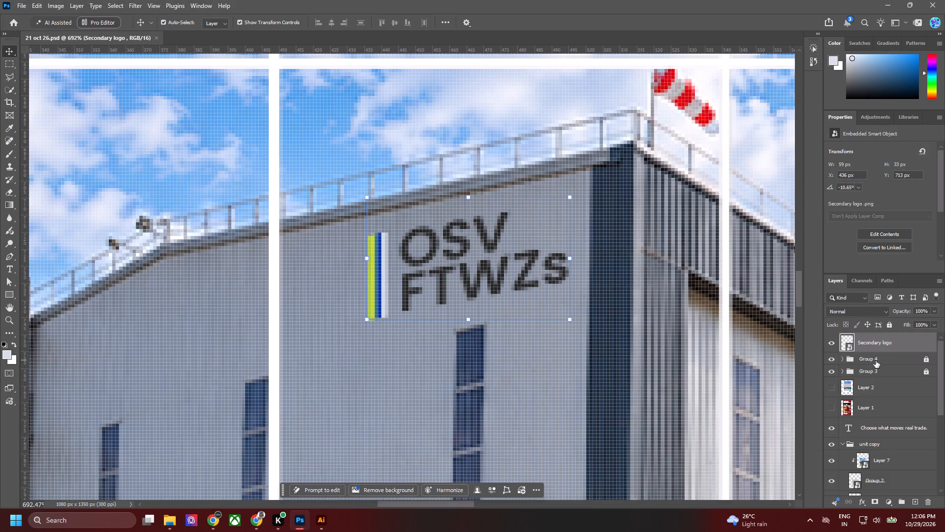
# Save 21 oct 26.psd with the Secondary logo layer kept in place, and quit Photoshop.
pyautogui.press('Delete')
pyautogui.hotkey('ctrl', 'z')
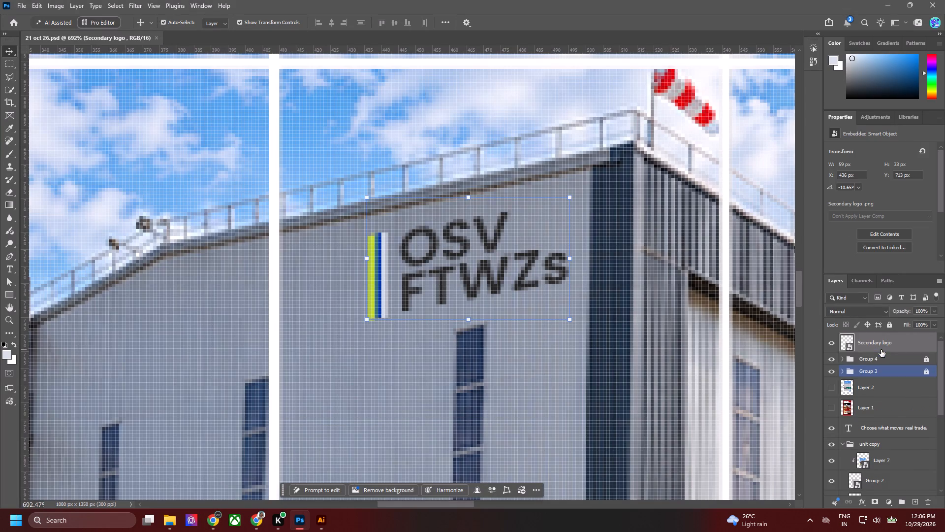
pyautogui.hotkey('ctrl', 's')
pyautogui.hotkey('ctrl', 's')
pyautogui.hotkey('ctrl', 's')
pyautogui.click(479, 120)
pyautogui.hotkey('ctrl', 's')
pyautogui.hotkey('ctrl', 's')
pyautogui.hotkey('ctrl', 's')
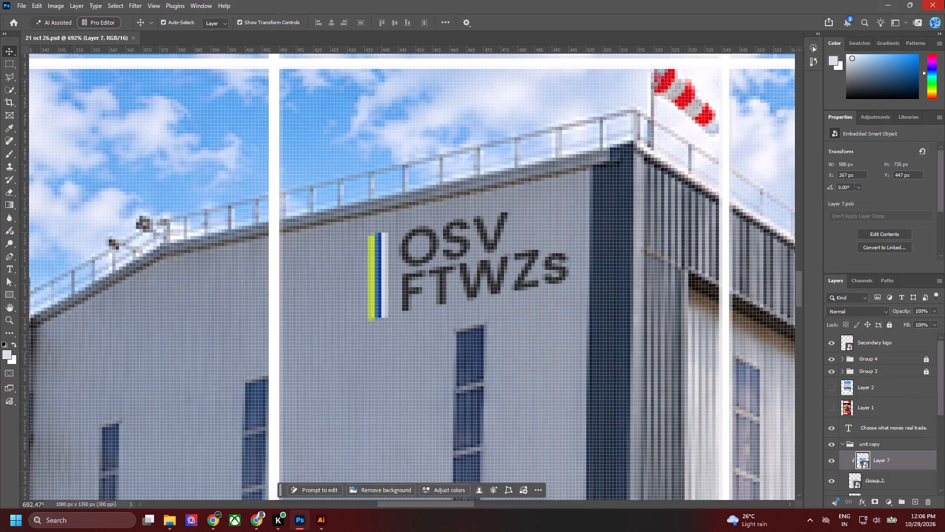
pyautogui.click(944, 0)
# Switch to Illustrator and cancel the recovery of the document from the crashed session.
pyautogui.click(304, 517)
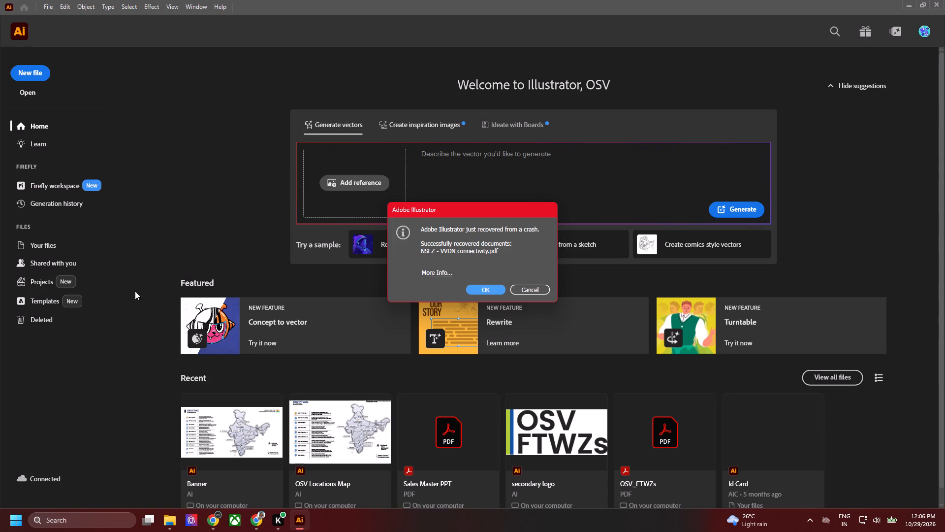
pyautogui.click(524, 290)
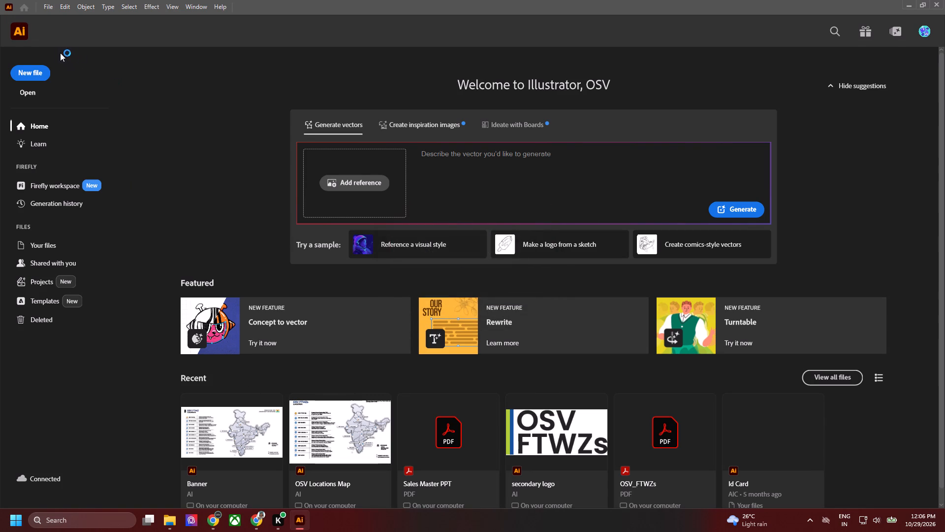
# Open OSV secondary logo.svg from the branding LOGO folder, using the copied folder path.
pyautogui.click(37, 91)
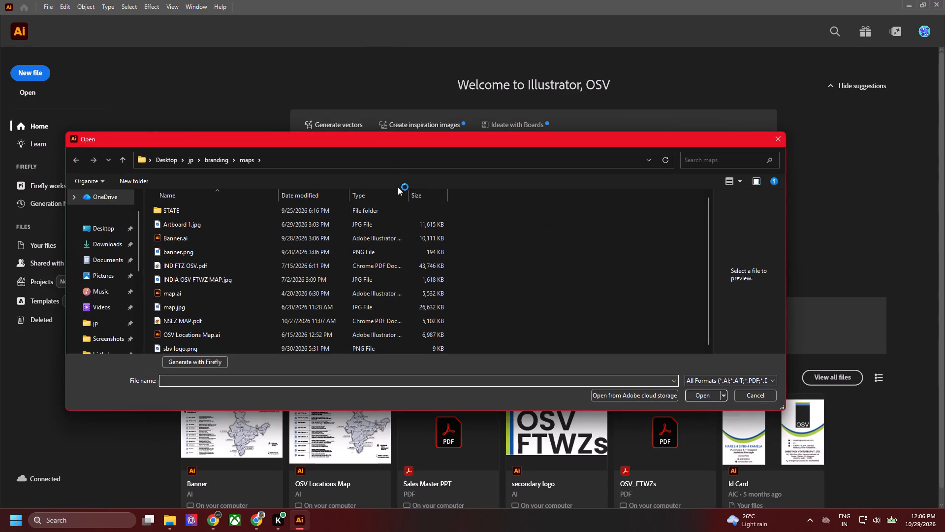
pyautogui.click(382, 168)
pyautogui.hotkey('ctrl', 'v')
pyautogui.press('Return')
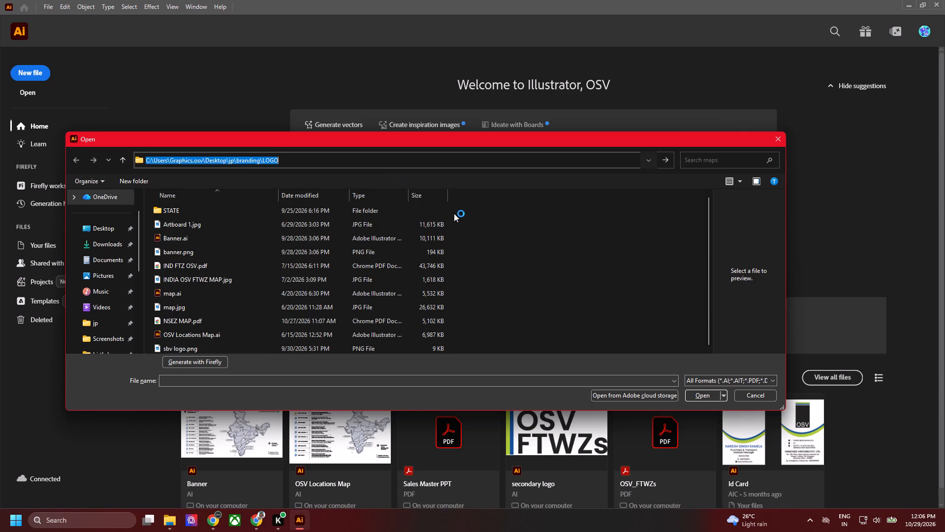
pyautogui.scroll(-2, 409, 295)
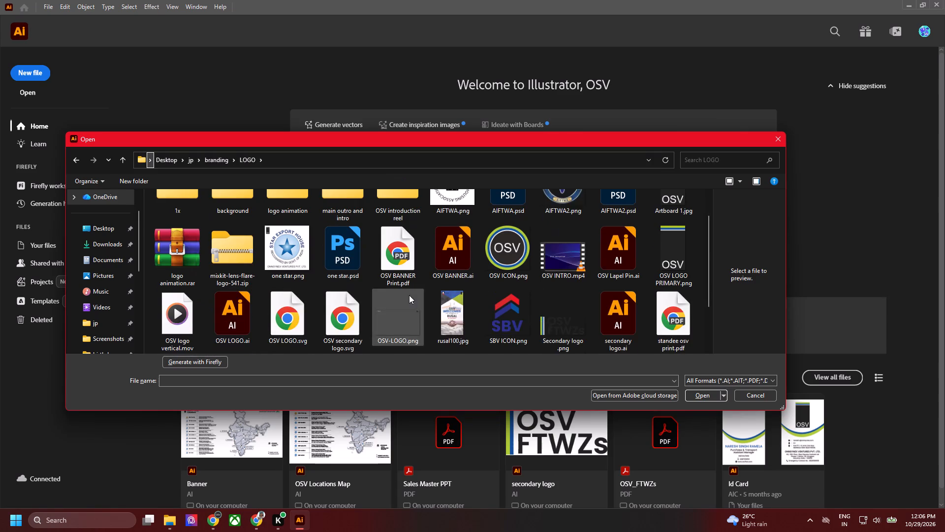
pyautogui.scroll(-2, 409, 295)
pyautogui.click(348, 260)
pyautogui.click(708, 396)
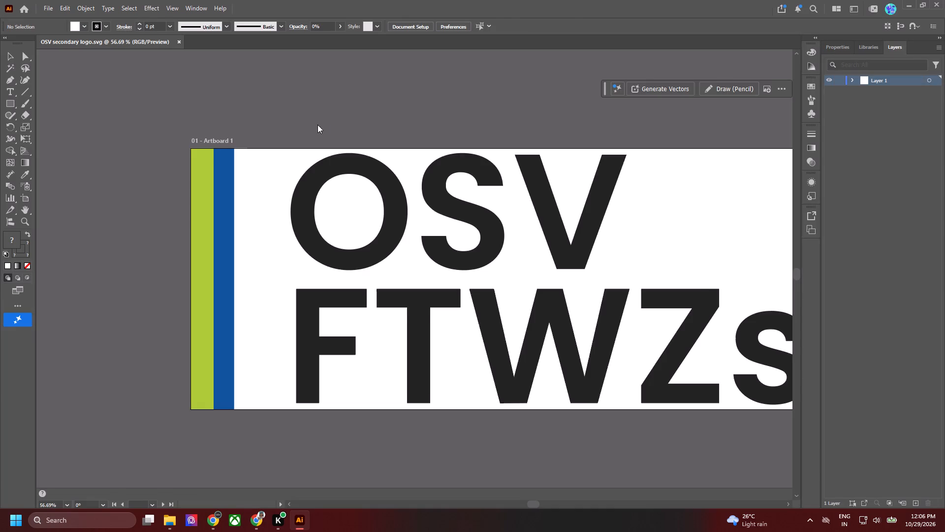
# Copy the complete OSV FTWZs logo artwork into a new 1920 x 1080 px RGB document.
pyautogui.keyDown('alt'); pyautogui.scroll(-4, 307, 121); pyautogui.keyUp('alt')
pyautogui.moveTo(186, 102); pyautogui.dragTo(494, 295)
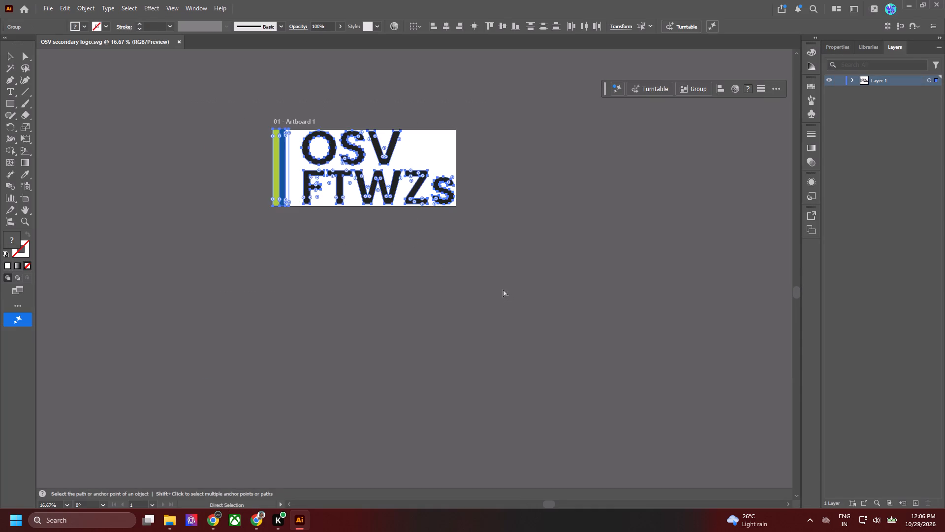
pyautogui.hotkey('ctrl', 'c')
pyautogui.click(498, 263)
pyautogui.hotkey('ctrl', 'n')
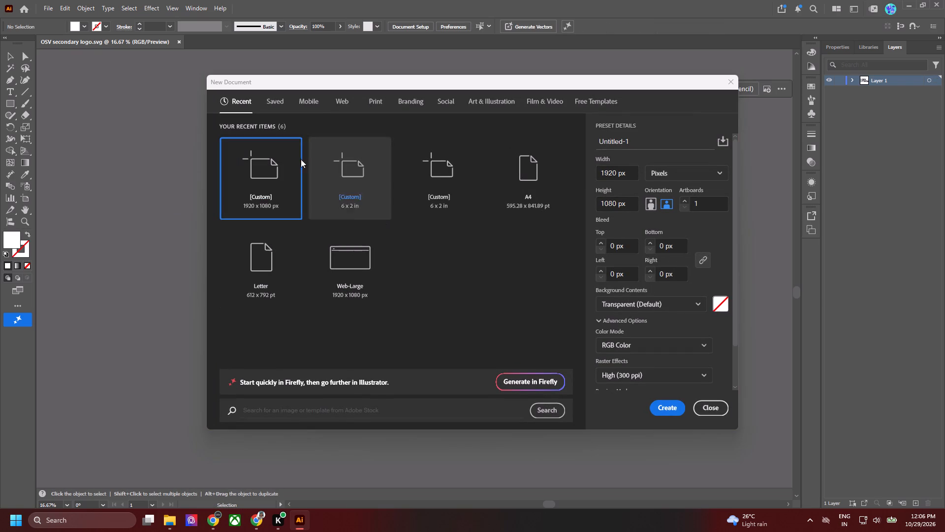
pyautogui.click(667, 410)
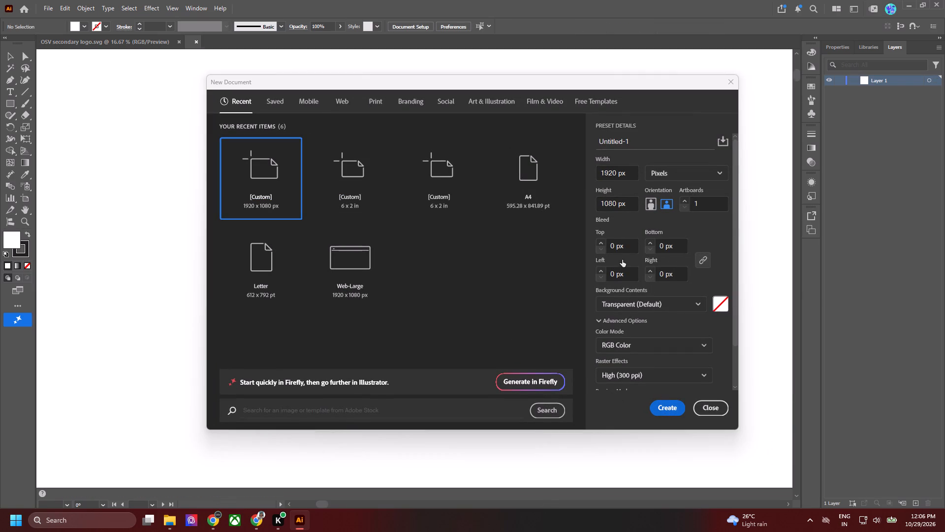
pyautogui.click(585, 287)
pyautogui.hotkey('ctrl', 'v')
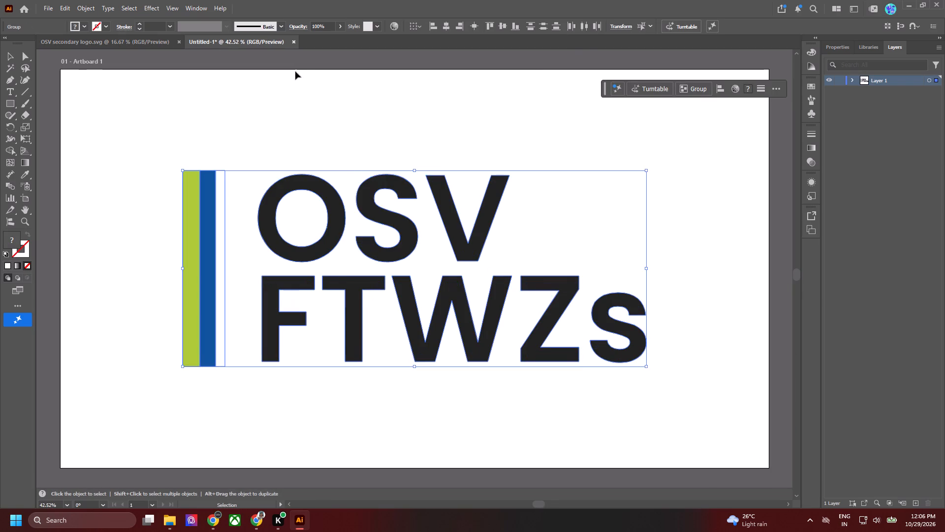
# Move the pasted logo off the artboard, onto the empty canvas to its right.
pyautogui.keyDown('alt'); pyautogui.scroll(-5, 262, 195); pyautogui.keyUp('alt')
pyautogui.moveTo(267, 214); pyautogui.dragTo(480, 216)
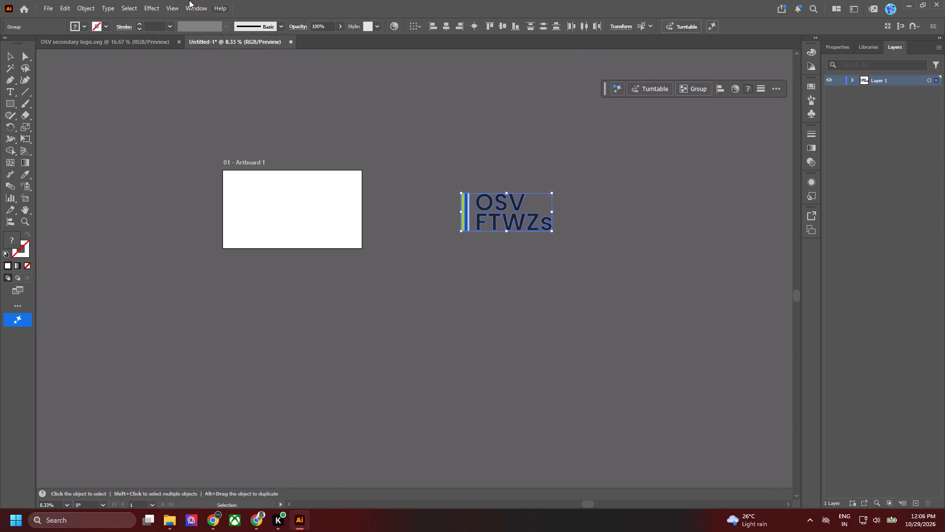
# Start a classic 3D Extrude & Bevel on the logo and rotate it freehand to about 4°, 5° and -1° around X, Y and Z.
pyautogui.click(145, 5)
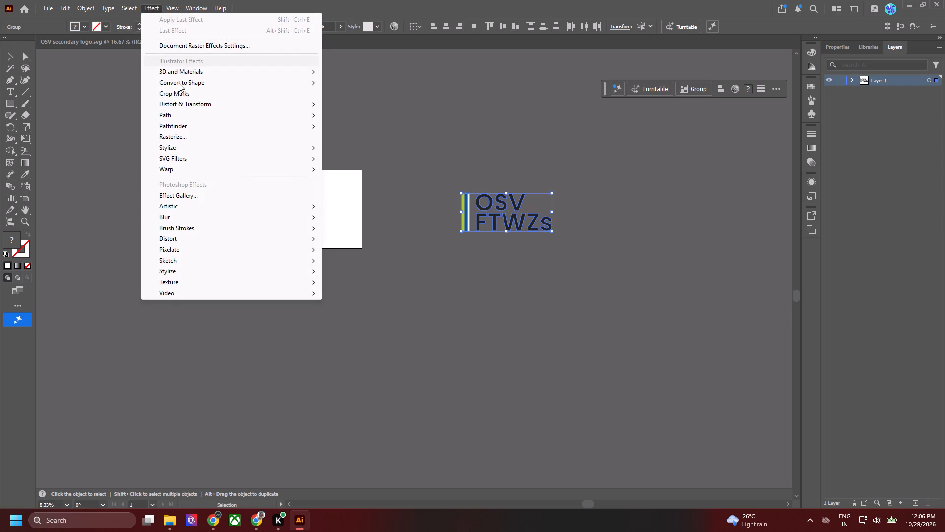
pyautogui.click(201, 71)
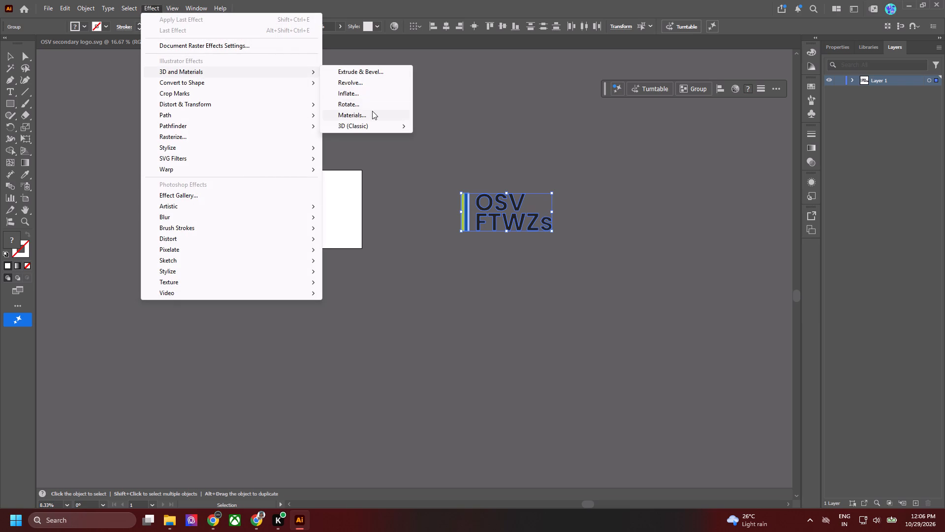
pyautogui.click(382, 125)
pyautogui.click(448, 127)
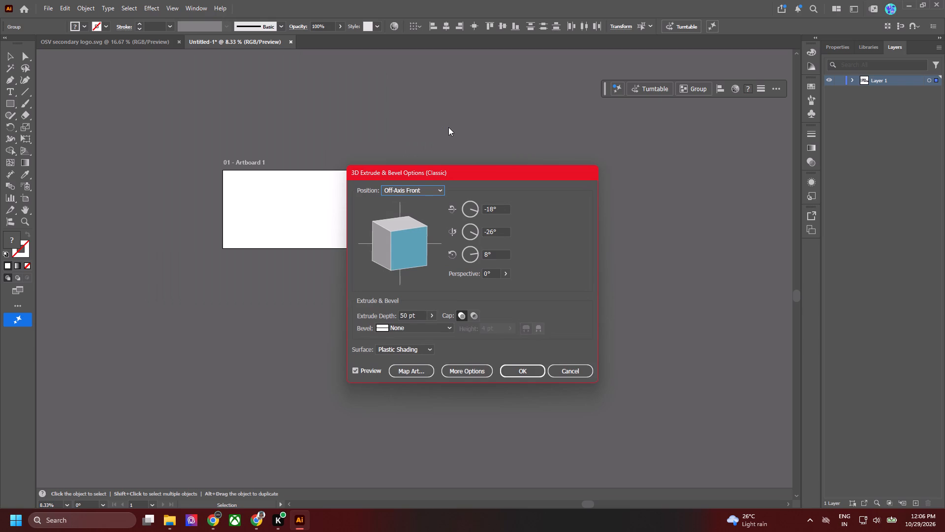
pyautogui.moveTo(399, 248); pyautogui.dragTo(383, 235)
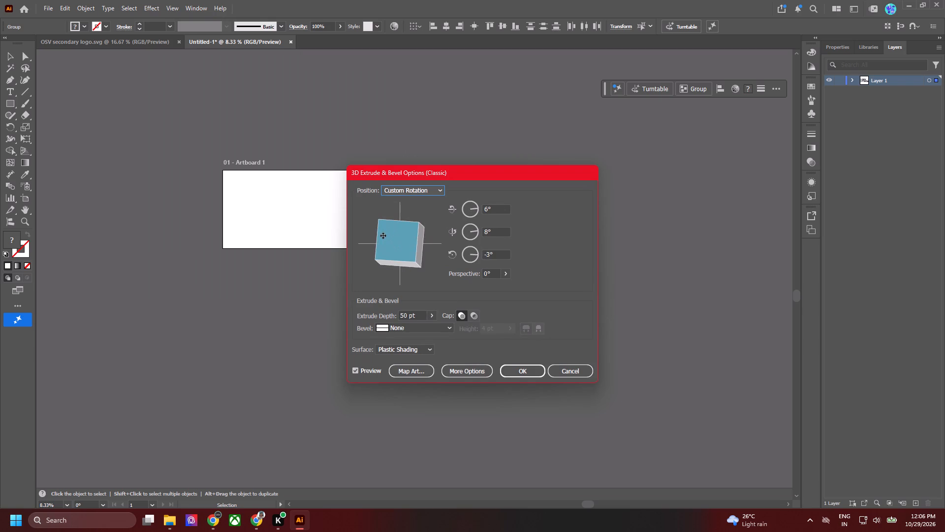
pyautogui.moveTo(383, 235); pyautogui.dragTo(381, 235)
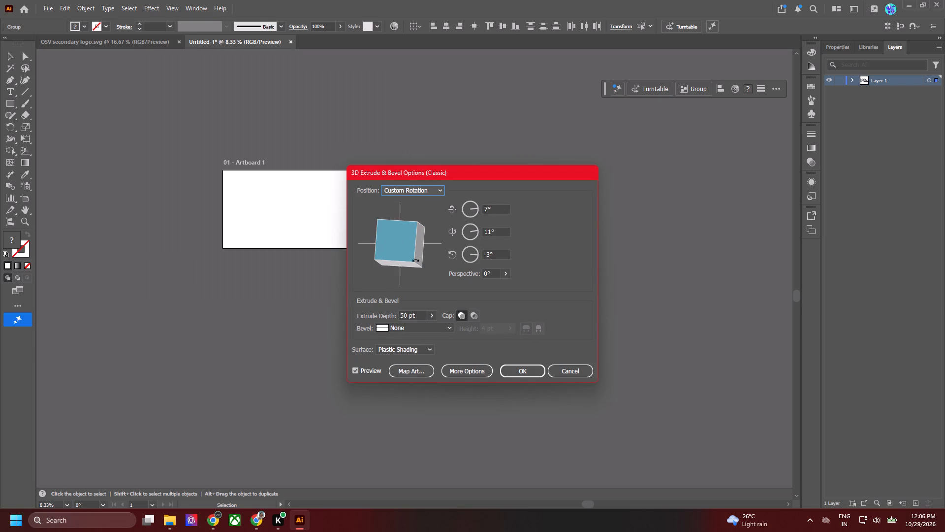
pyautogui.click(421, 268)
pyautogui.moveTo(392, 237); pyautogui.dragTo(398, 242)
pyautogui.moveTo(421, 216); pyautogui.dragTo(422, 212)
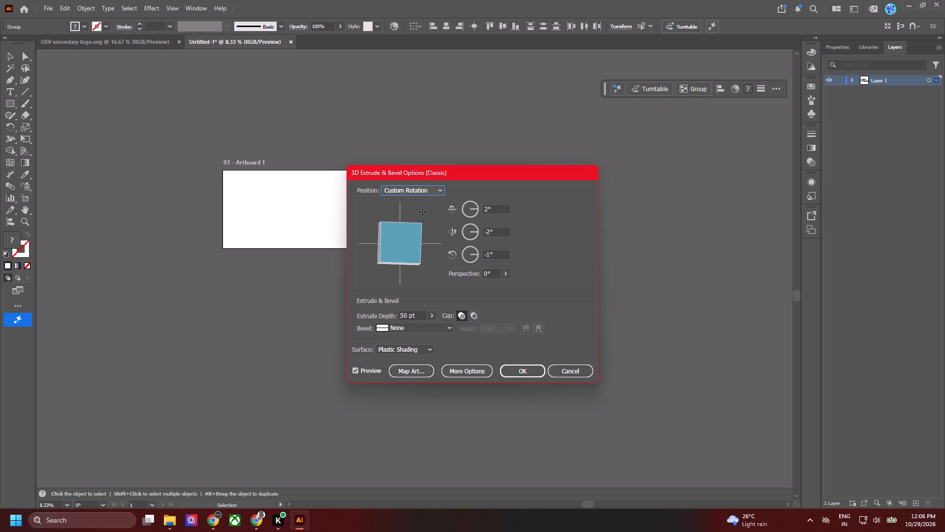
pyautogui.moveTo(422, 212); pyautogui.dragTo(421, 212)
pyautogui.click(404, 239)
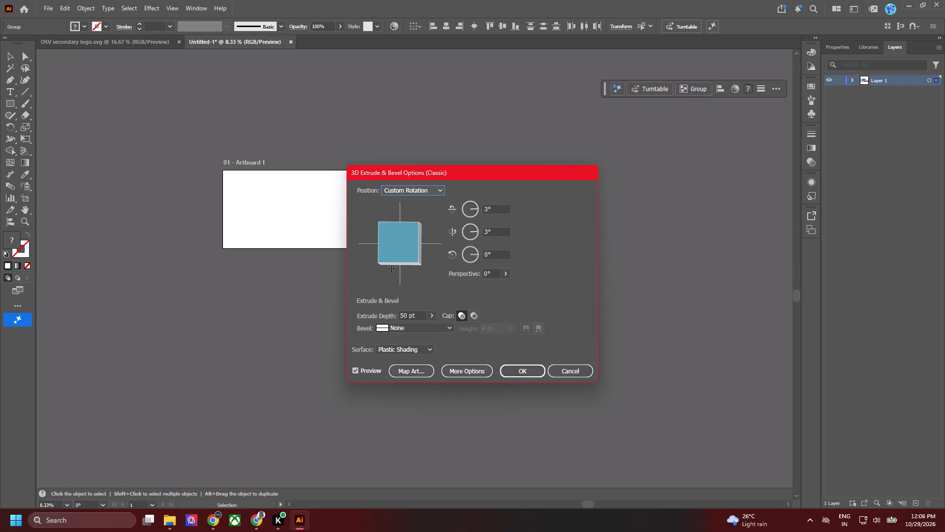
pyautogui.click(398, 256)
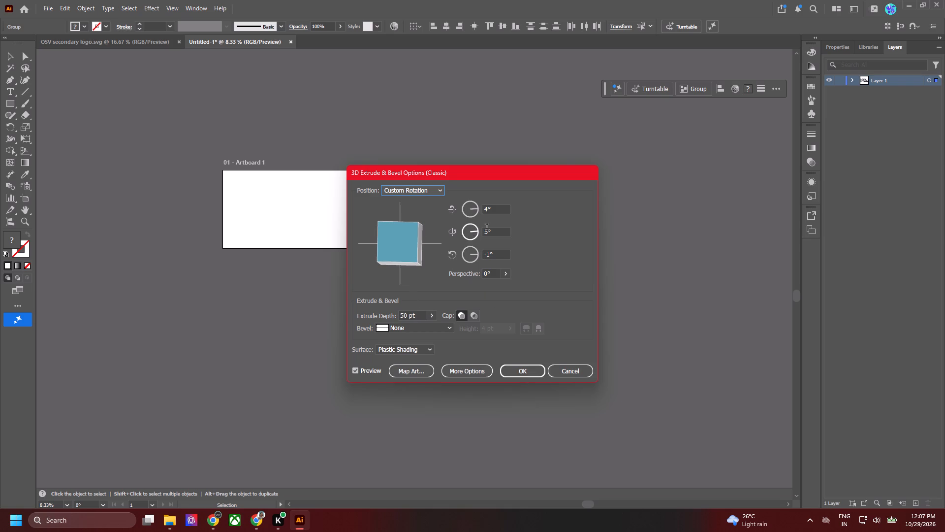
# Fine-tune the extrusion's rotation to 3° around X, 4° around Y and 0° around Z.
pyautogui.click(492, 210)
pyautogui.press('Down')
pyautogui.press('Down')
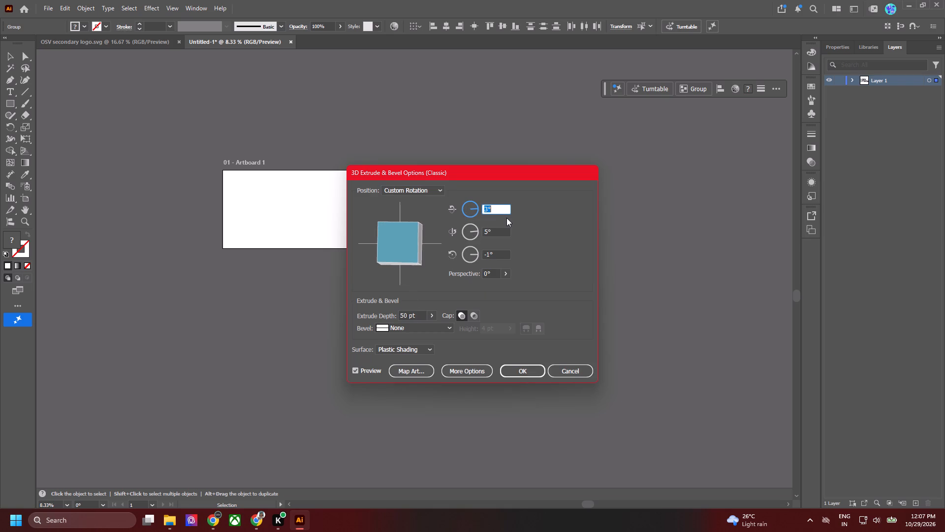
pyautogui.press('Down')
pyautogui.press('Down')
pyautogui.press('Down')
pyautogui.press('Down')
pyautogui.press('Up')
pyautogui.press('Up')
pyautogui.press('Up')
pyautogui.press('Up')
pyautogui.press('Up')
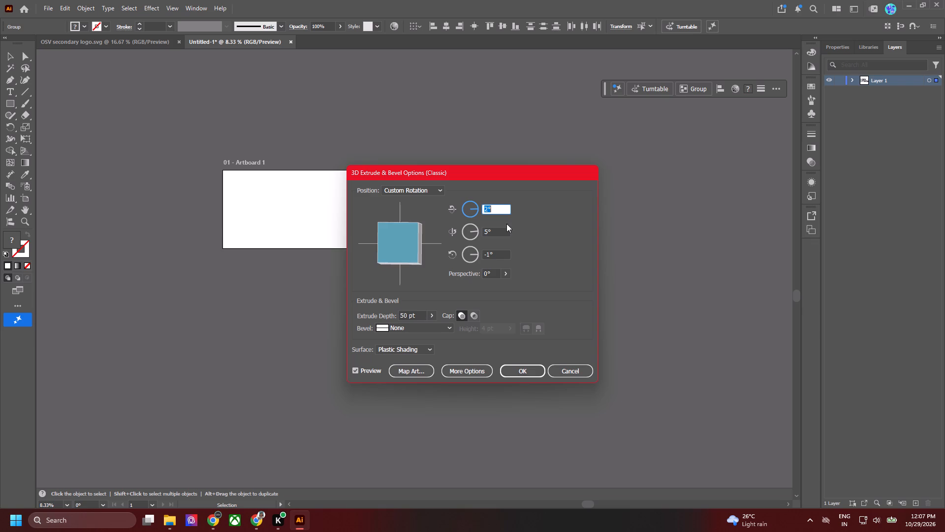
pyautogui.click(504, 231)
pyautogui.press('Down')
pyautogui.press('Down')
pyautogui.press('Left')
pyautogui.press('Up')
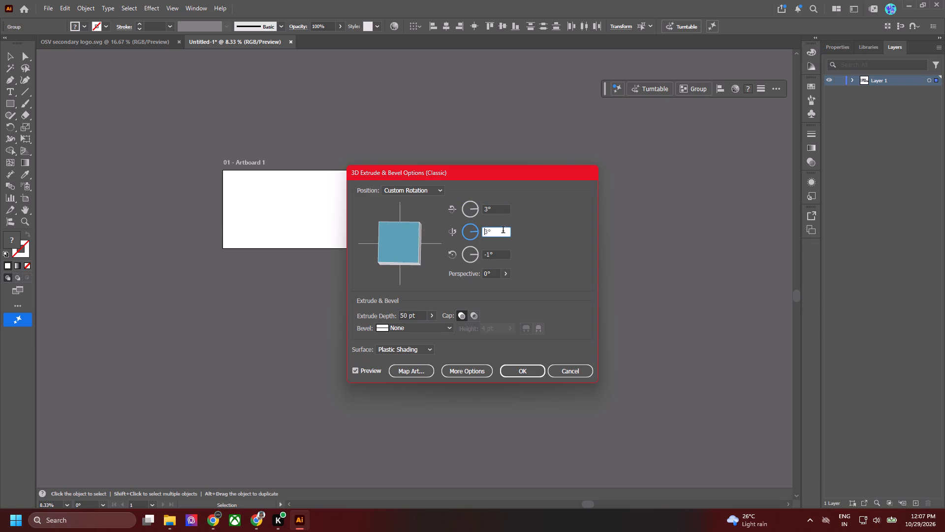
pyautogui.click(502, 260)
pyautogui.click(505, 262)
pyautogui.click(500, 256)
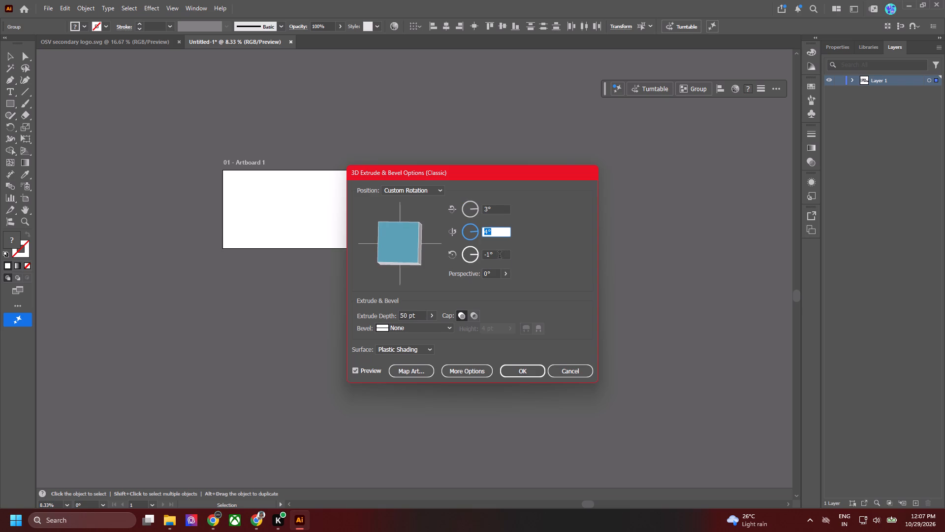
pyautogui.press('Down')
pyautogui.press('Up')
pyautogui.press('Up')
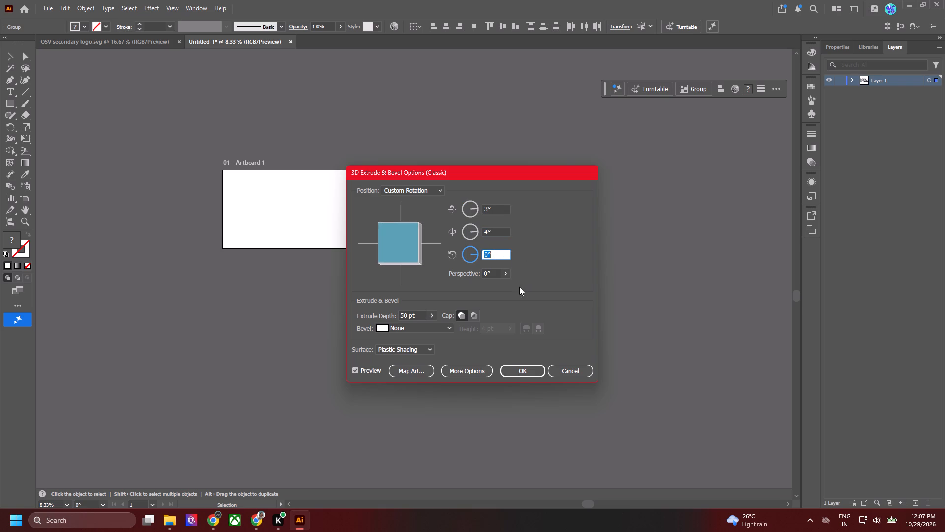
# Set the extrusion's perspective to 4° and apply the 3D effect to the logo.
pyautogui.click(505, 272)
pyautogui.moveTo(470, 285); pyautogui.dragTo(479, 286)
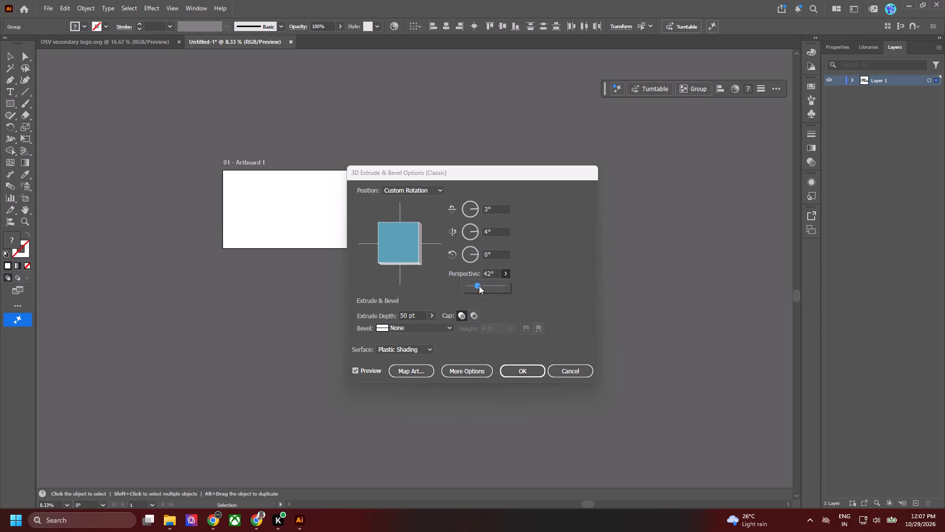
pyautogui.moveTo(479, 286); pyautogui.dragTo(471, 287)
pyautogui.click(538, 366)
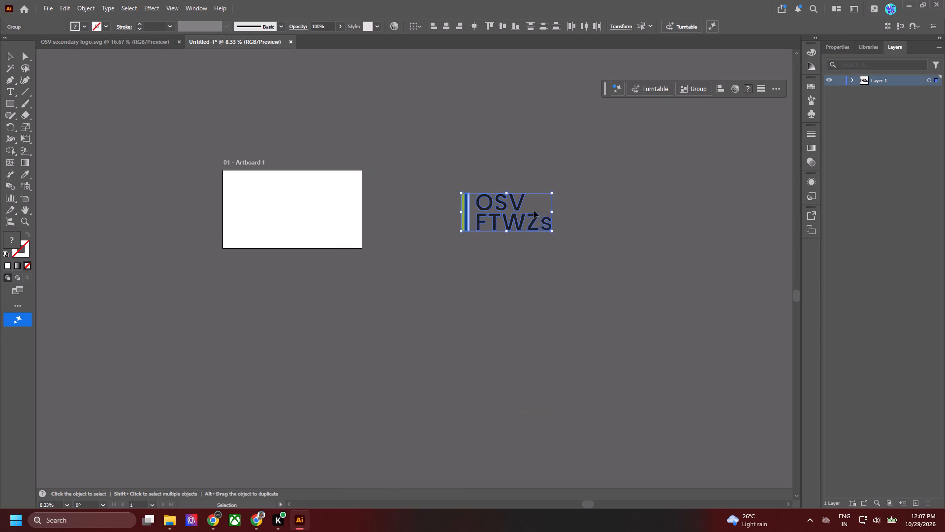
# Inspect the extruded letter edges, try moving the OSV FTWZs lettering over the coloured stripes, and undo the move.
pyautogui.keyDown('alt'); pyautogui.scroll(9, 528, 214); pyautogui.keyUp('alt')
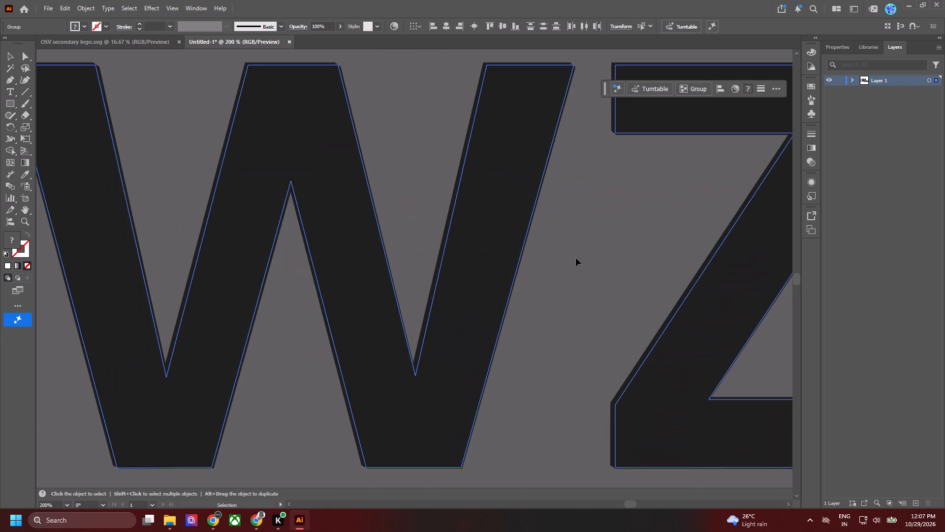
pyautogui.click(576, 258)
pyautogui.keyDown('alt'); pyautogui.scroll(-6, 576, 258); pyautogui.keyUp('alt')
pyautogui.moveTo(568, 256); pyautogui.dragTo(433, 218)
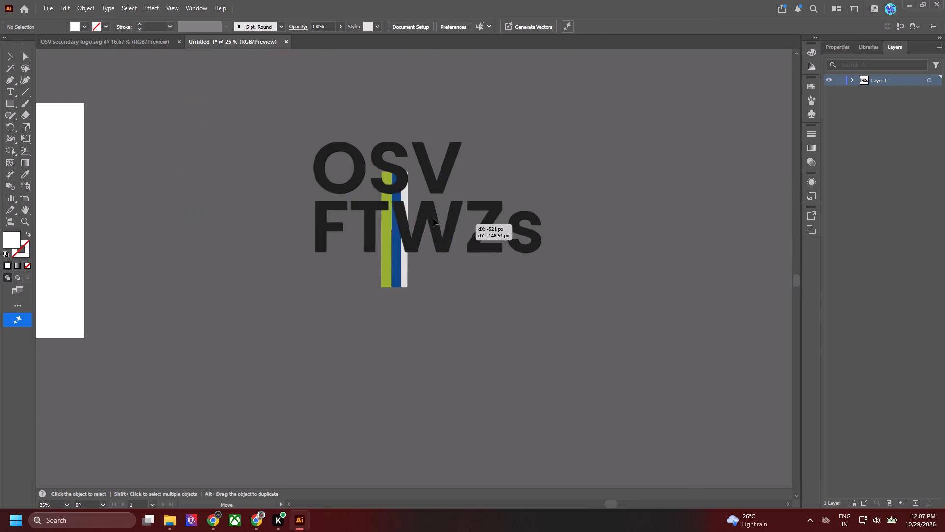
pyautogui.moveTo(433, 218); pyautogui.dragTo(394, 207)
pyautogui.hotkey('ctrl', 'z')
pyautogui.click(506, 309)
# Examine the extruded edges of the OSV FTWZs letters and the bottom ends of the coloured stripes up close.
pyautogui.click(438, 268)
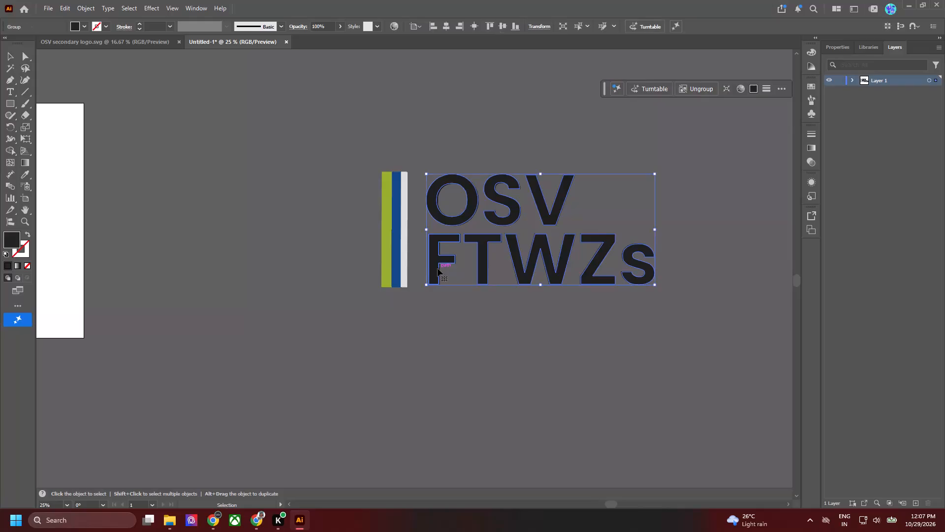
pyautogui.scroll(5, 438, 268)
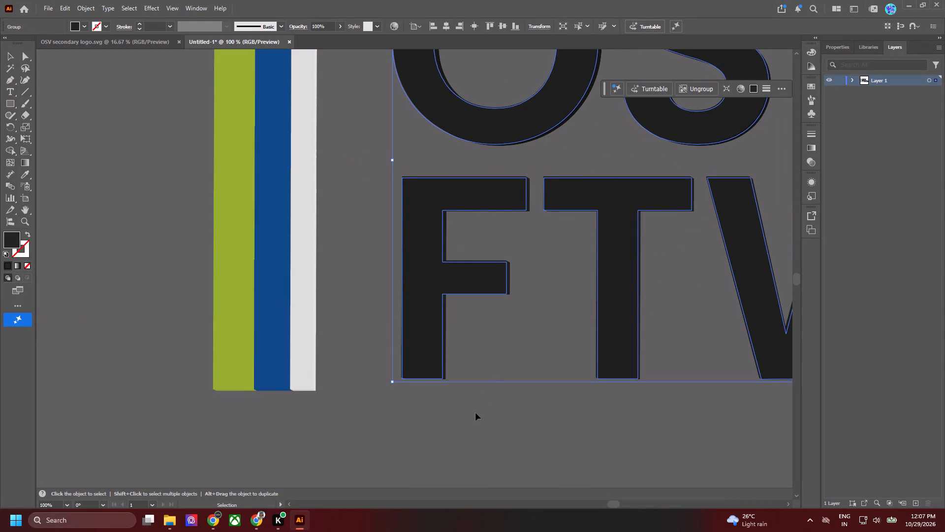
pyautogui.click(475, 413)
pyautogui.click(266, 335)
pyautogui.click(370, 410)
pyautogui.keyDown('alt'); pyautogui.scroll(4, 195, 424); pyautogui.keyUp('alt')
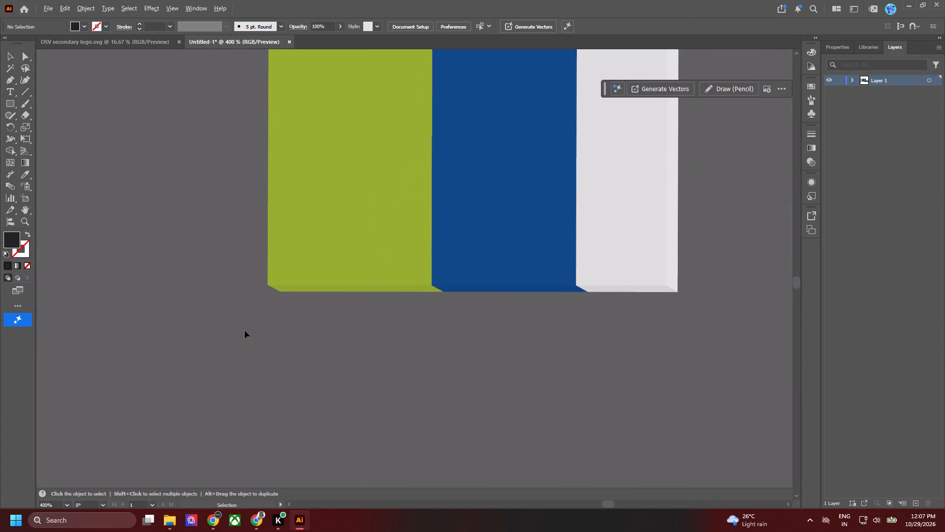
pyautogui.keyDown('alt'); pyautogui.scroll(2, 252, 307); pyautogui.keyUp('alt')
pyautogui.click(301, 273)
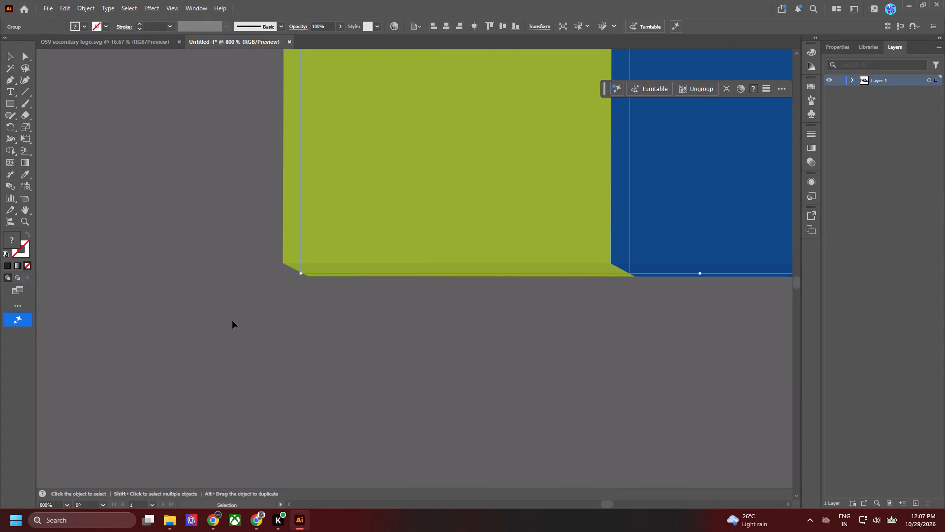
pyautogui.click(232, 321)
pyautogui.keyDown('alt'); pyautogui.scroll(-8, 232, 321); pyautogui.keyUp('alt')
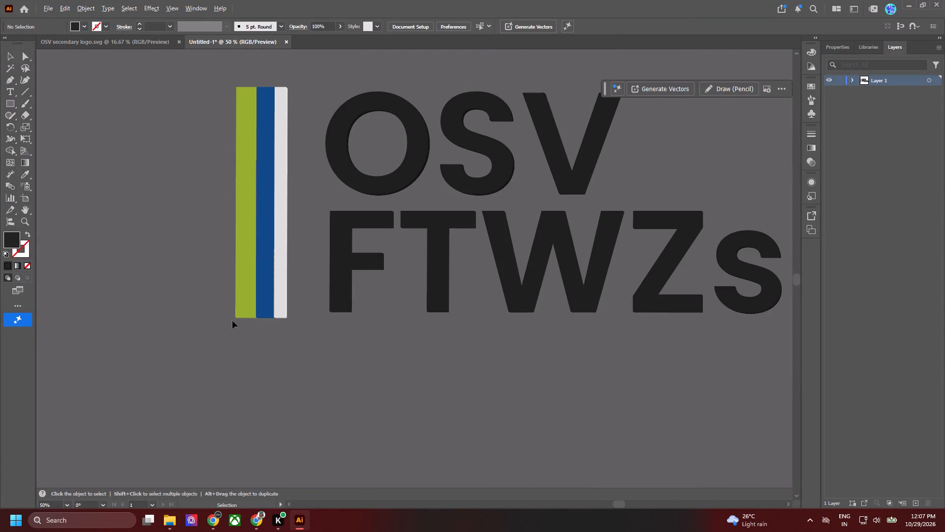
pyautogui.keyDown('alt'); pyautogui.scroll(-1, 232, 321); pyautogui.keyUp('alt')
# Undo the classic 3D Extrude & Bevel effect on the logo.
pyautogui.hotkey('ctrl', 'z')
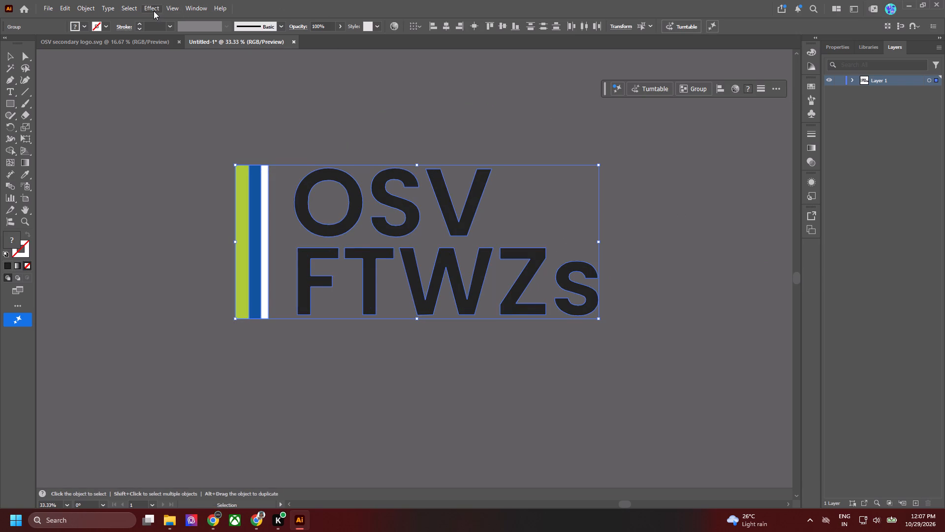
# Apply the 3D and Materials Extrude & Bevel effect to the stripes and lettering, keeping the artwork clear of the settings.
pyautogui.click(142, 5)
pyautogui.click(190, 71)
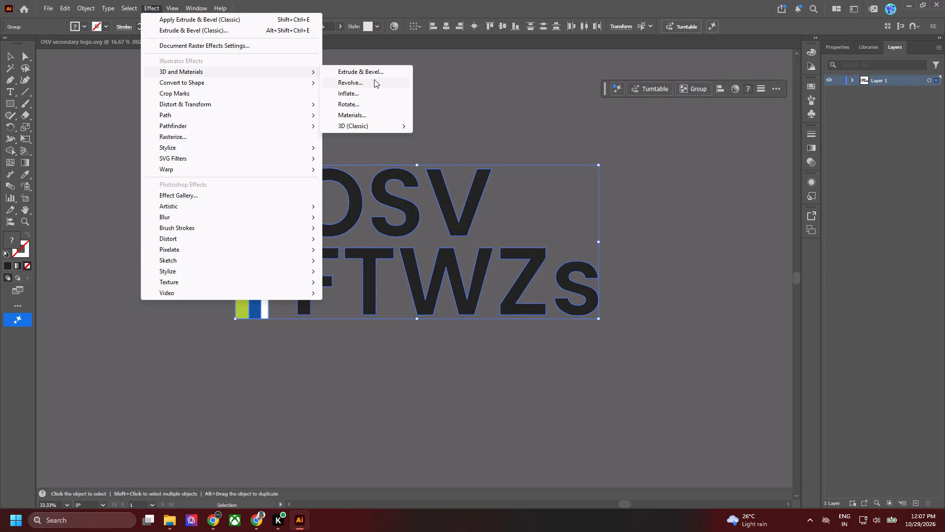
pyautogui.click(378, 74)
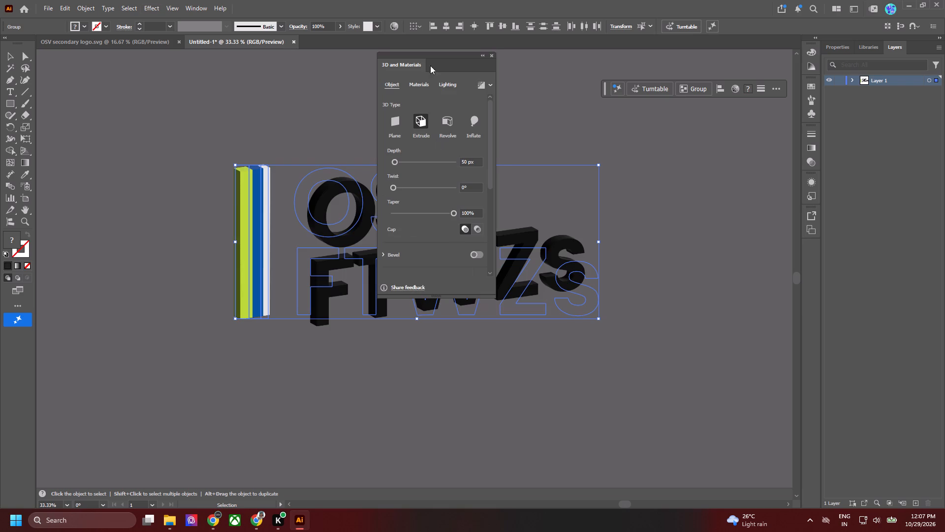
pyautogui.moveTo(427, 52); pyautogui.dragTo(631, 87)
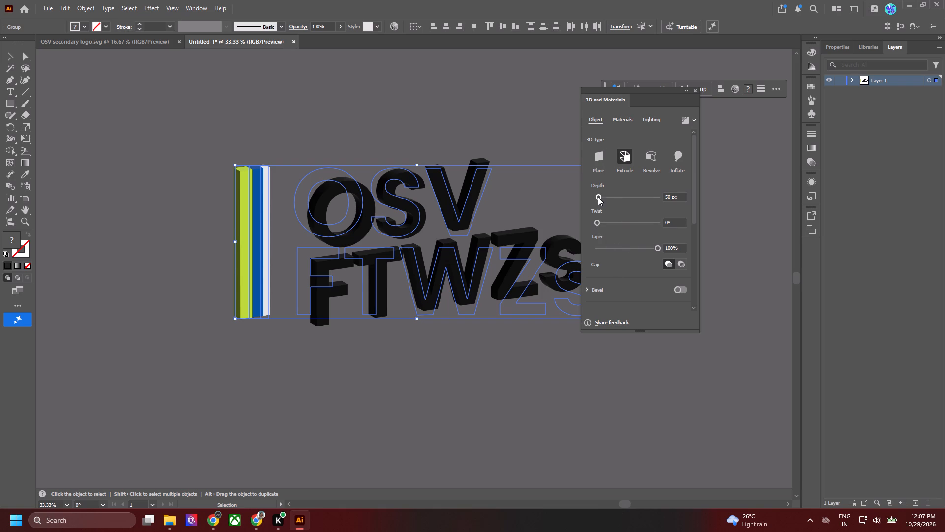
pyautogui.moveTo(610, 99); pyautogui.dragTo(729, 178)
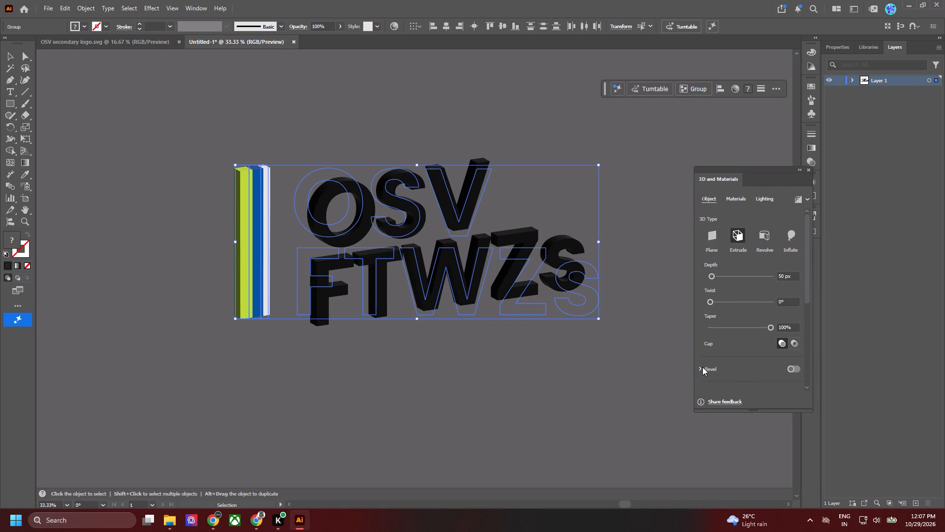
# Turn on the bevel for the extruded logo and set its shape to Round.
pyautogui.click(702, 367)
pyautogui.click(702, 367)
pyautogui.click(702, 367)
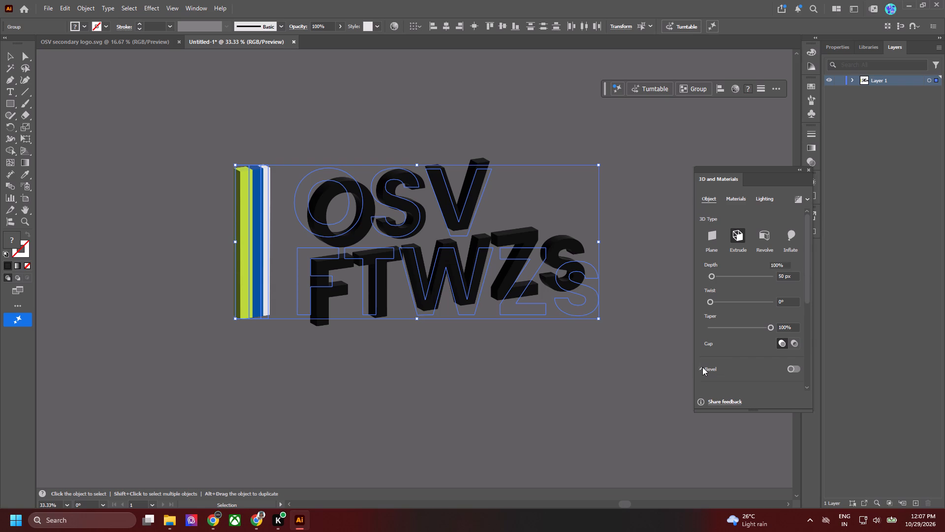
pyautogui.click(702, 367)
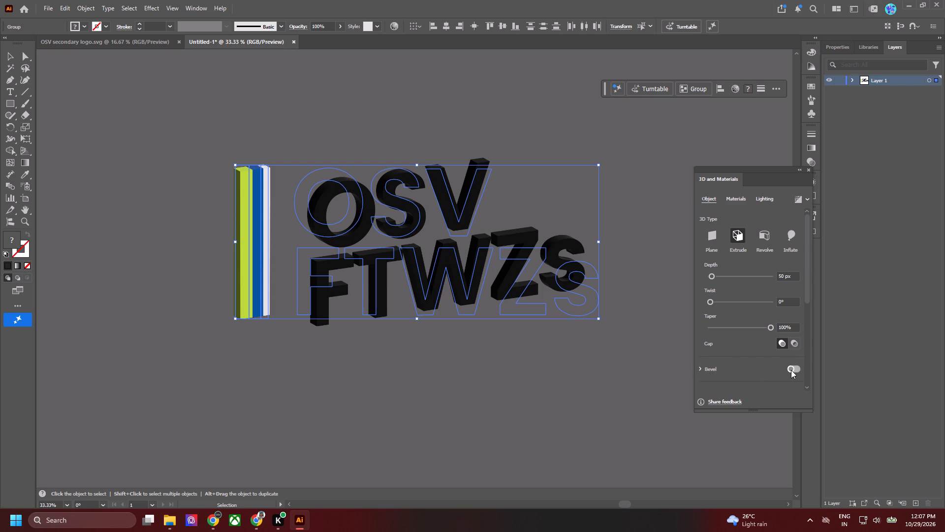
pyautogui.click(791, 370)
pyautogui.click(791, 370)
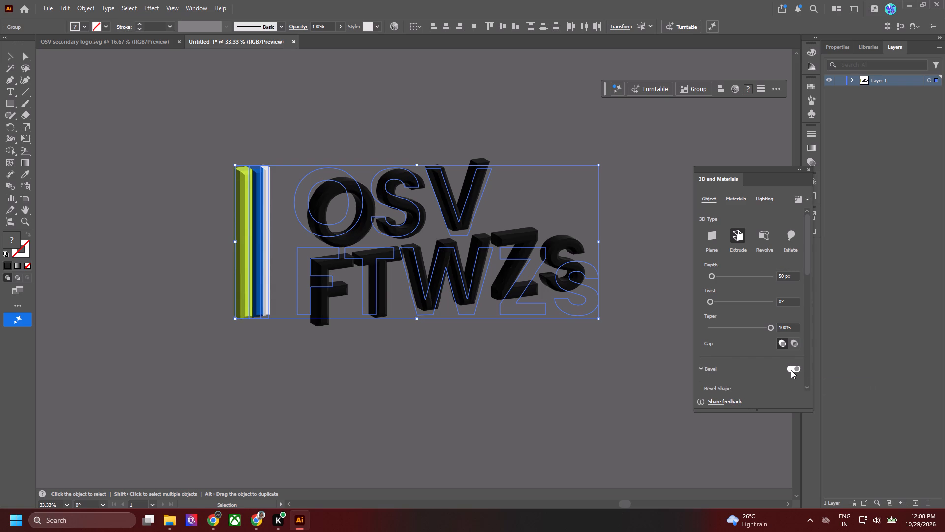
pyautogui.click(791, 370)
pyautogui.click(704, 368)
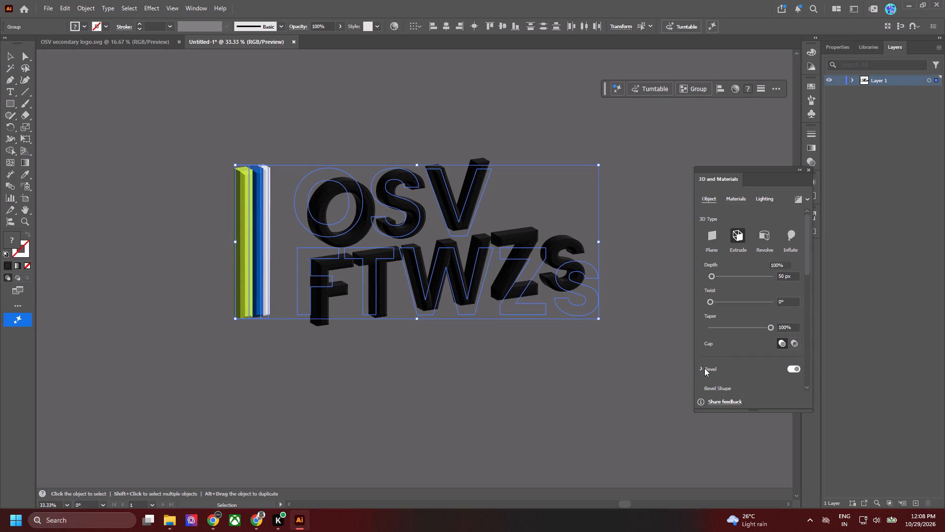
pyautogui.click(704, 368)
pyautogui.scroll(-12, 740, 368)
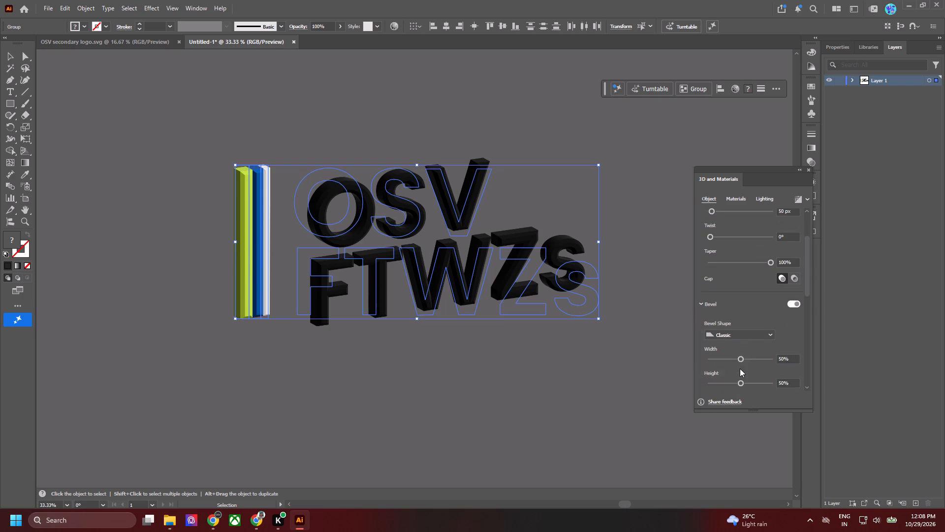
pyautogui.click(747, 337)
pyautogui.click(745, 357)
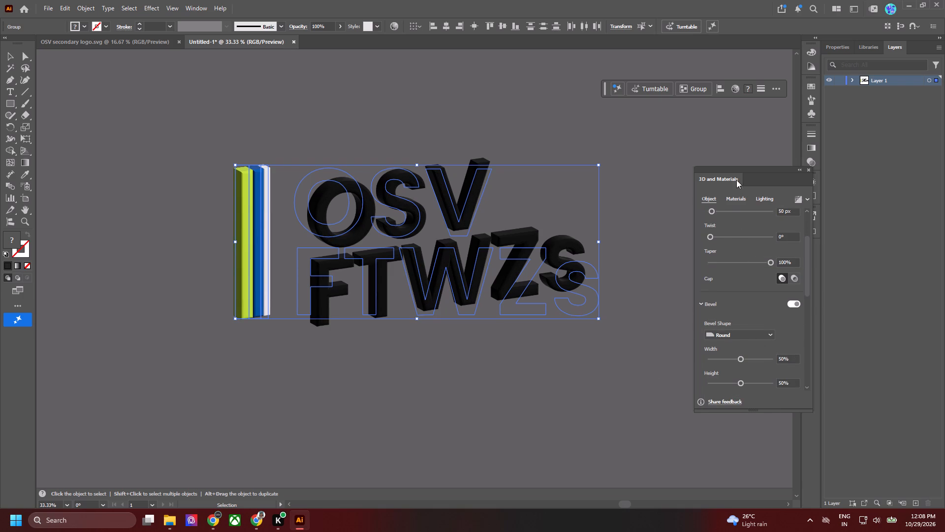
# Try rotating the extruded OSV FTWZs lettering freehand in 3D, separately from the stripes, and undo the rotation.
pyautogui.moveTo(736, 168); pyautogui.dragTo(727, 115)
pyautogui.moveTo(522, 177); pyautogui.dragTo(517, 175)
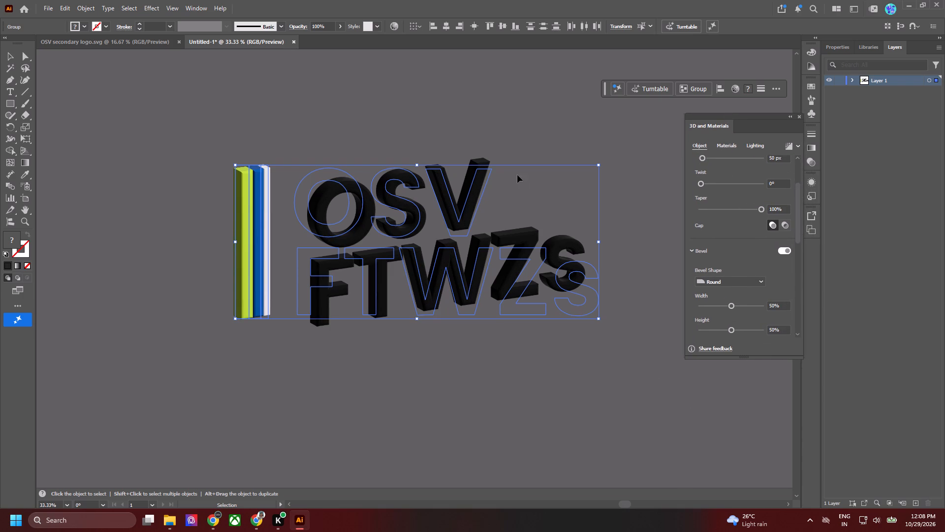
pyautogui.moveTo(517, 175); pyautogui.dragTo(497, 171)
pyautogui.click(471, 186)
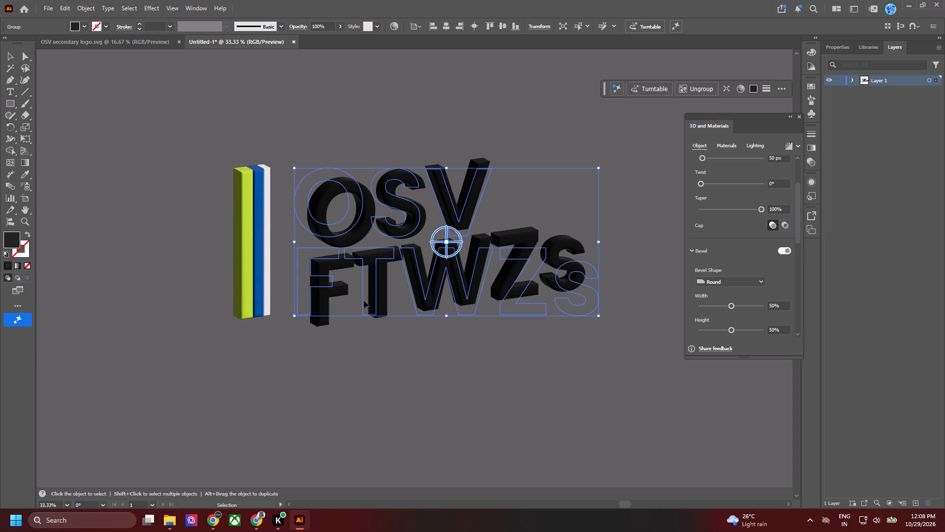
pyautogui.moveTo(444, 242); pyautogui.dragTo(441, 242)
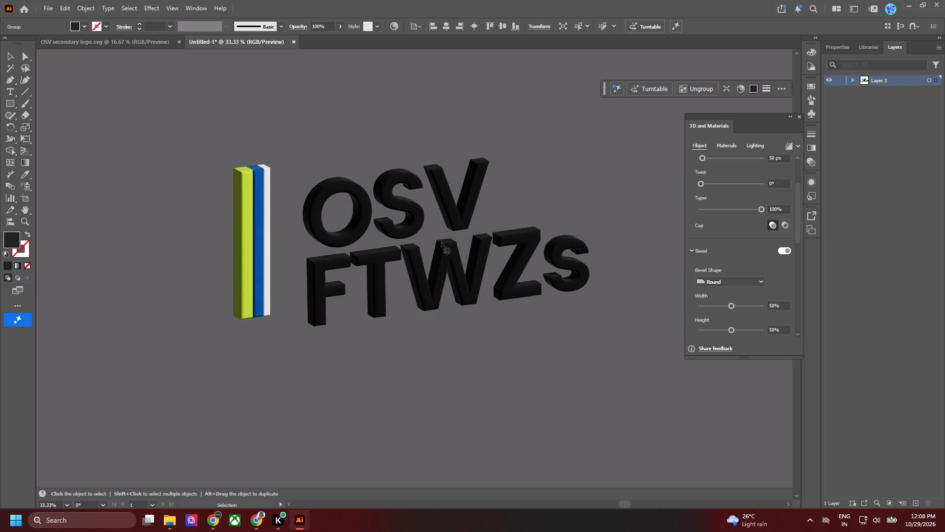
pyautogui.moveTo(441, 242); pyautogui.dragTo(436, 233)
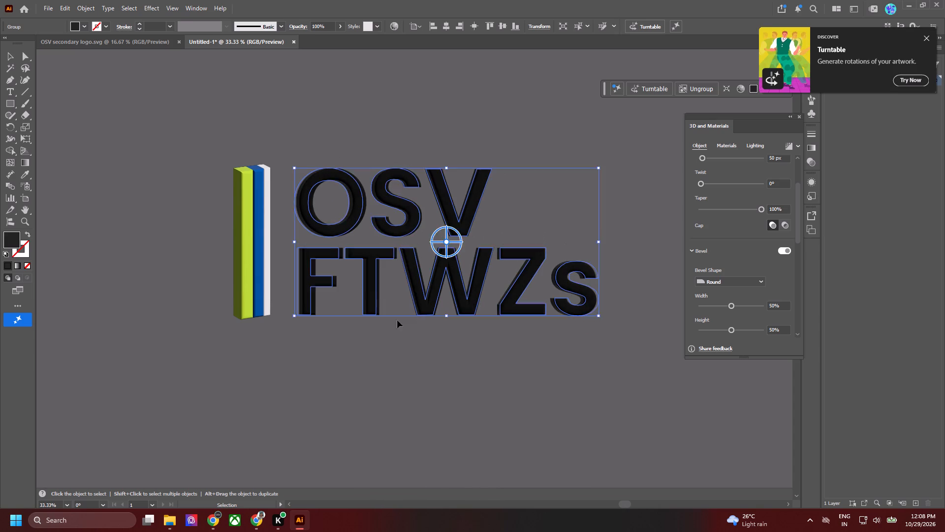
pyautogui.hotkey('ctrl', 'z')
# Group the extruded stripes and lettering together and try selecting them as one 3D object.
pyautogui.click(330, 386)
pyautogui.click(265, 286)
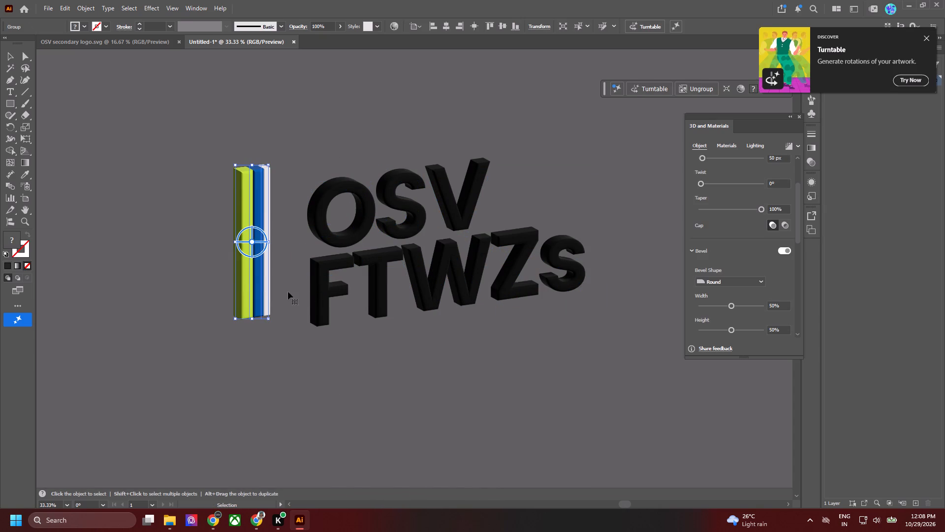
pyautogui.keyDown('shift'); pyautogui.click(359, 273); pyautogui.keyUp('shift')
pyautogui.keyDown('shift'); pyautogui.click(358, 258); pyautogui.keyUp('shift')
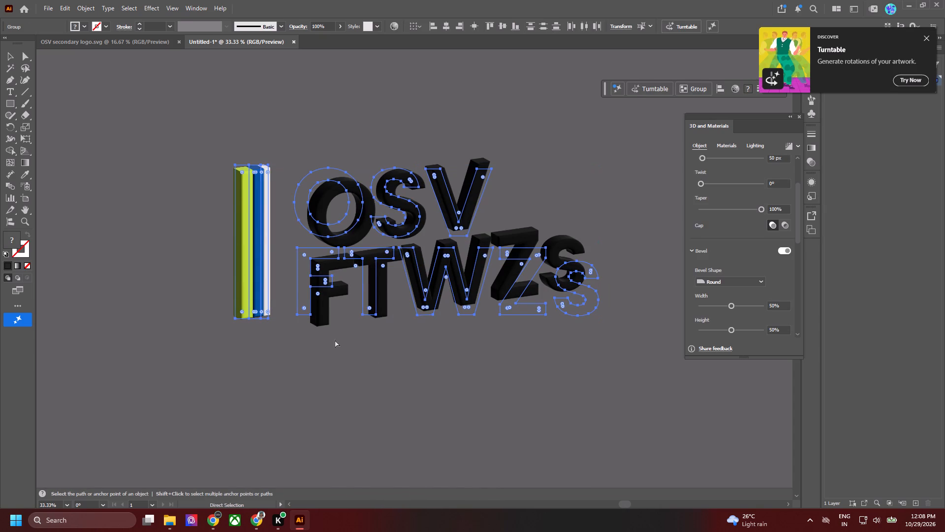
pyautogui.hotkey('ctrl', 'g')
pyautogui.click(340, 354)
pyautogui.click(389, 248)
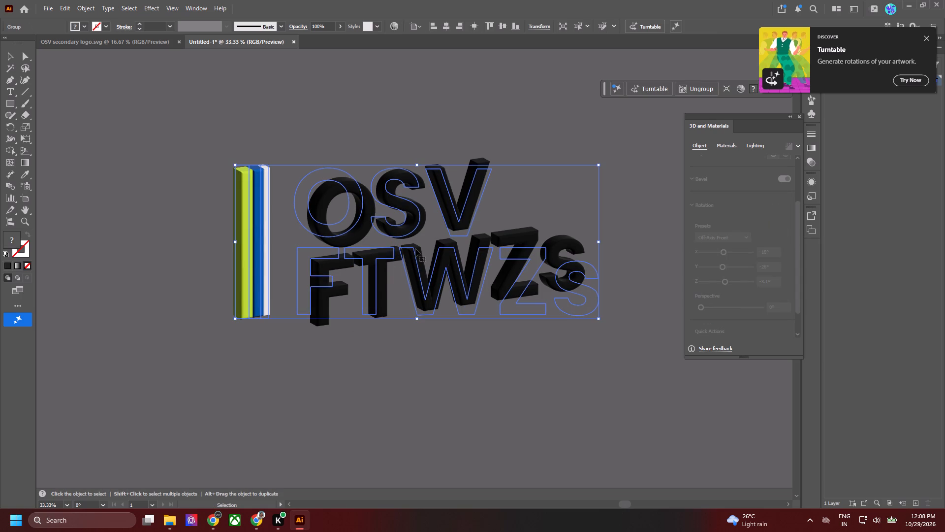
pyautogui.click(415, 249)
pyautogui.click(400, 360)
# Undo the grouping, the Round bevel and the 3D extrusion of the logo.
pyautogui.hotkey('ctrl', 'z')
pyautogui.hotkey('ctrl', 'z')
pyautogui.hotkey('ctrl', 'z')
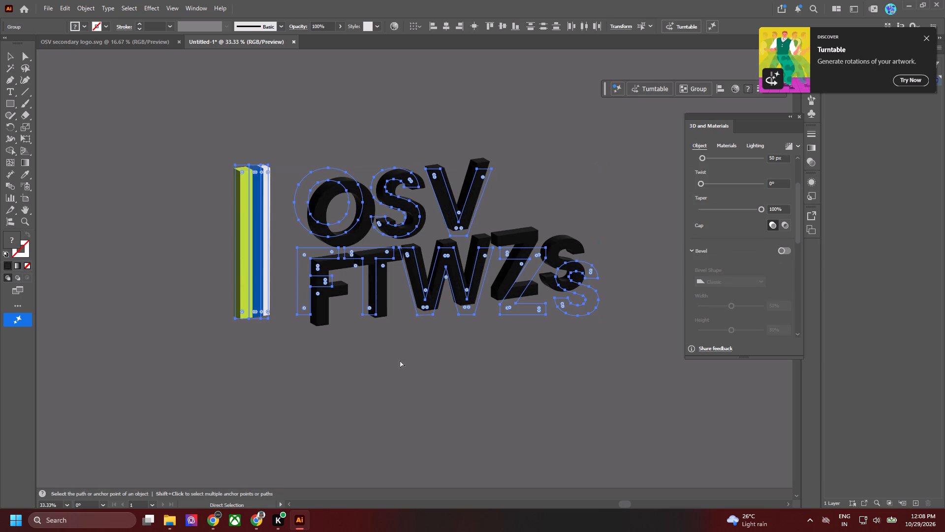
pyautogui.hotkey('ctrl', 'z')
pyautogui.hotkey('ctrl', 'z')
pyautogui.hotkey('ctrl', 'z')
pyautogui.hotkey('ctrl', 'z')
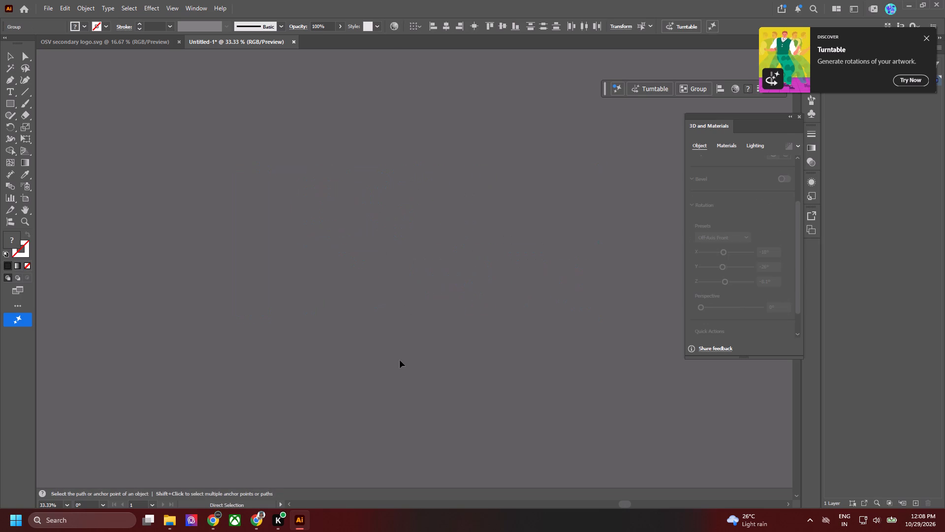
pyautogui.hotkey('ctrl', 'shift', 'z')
# Cut the green, blue and white stripes out of their own group.
pyautogui.click(400, 360)
pyautogui.click(264, 189)
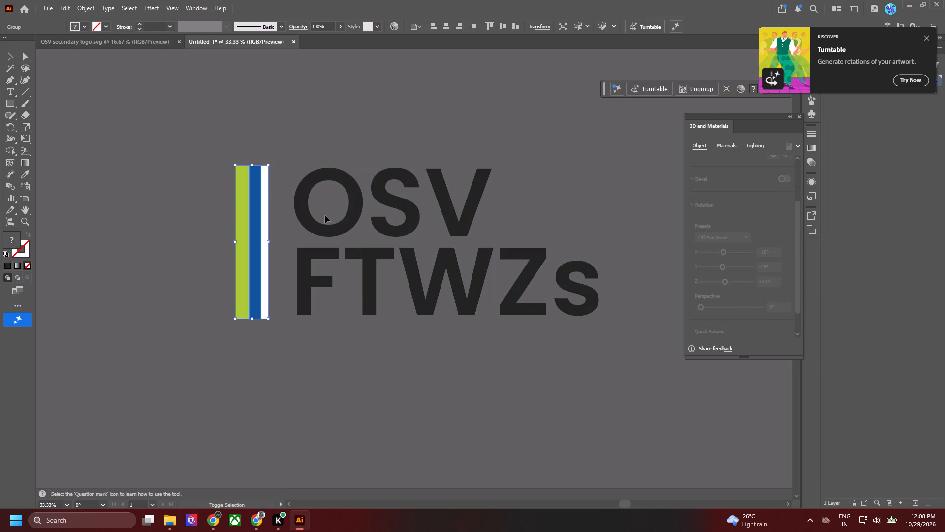
pyautogui.keyDown('shift'); pyautogui.click(300, 218); pyautogui.keyUp('shift')
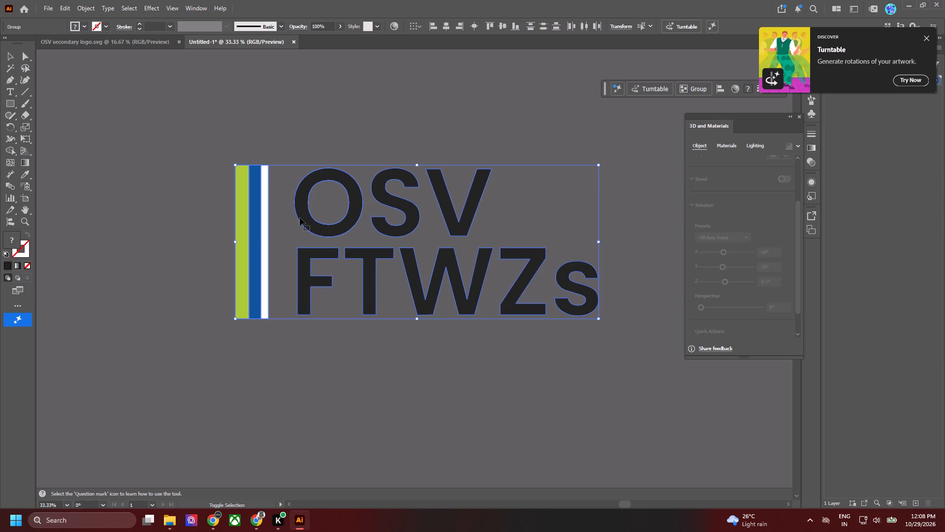
pyautogui.click(301, 333)
pyautogui.doubleClick(247, 287)
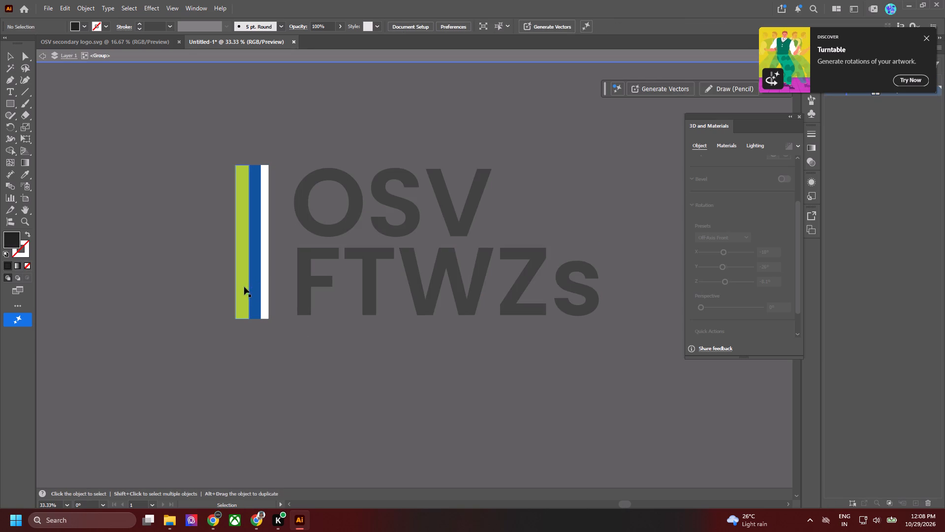
pyautogui.click(219, 282)
pyautogui.moveTo(215, 245); pyautogui.dragTo(282, 343)
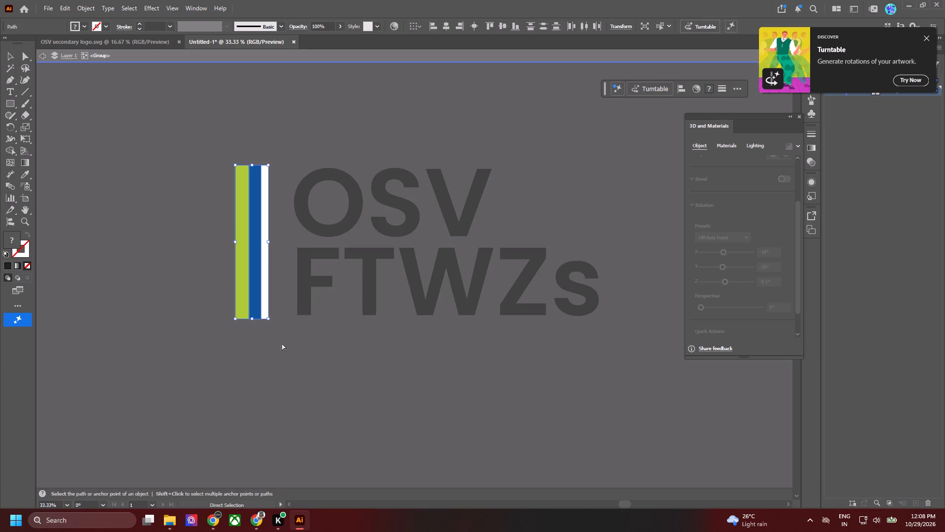
pyautogui.hotkey('ctrl', 'x')
pyautogui.doubleClick(282, 343)
# Paste the three stripes in place inside the OSV FTWZs lettering group.
pyautogui.doubleClick(308, 300)
pyautogui.doubleClick(308, 300)
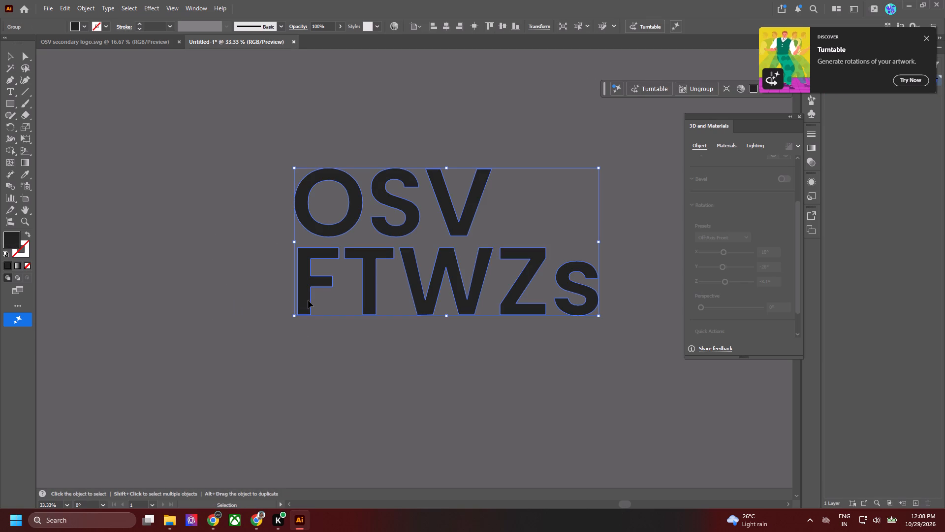
pyautogui.doubleClick(308, 300)
pyautogui.click(312, 351)
pyautogui.press('v')
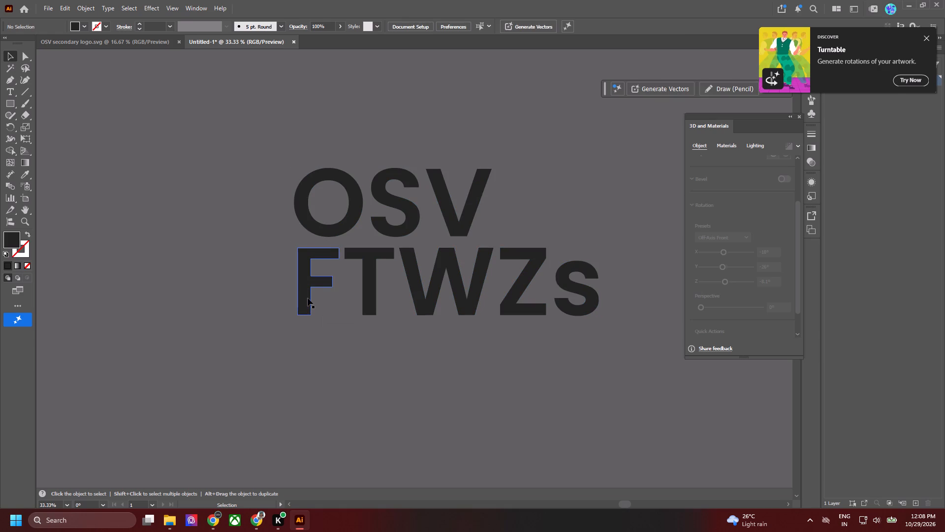
pyautogui.doubleClick(308, 298)
pyautogui.hotkey('ctrl', 'shift', 'v')
pyautogui.doubleClick(262, 365)
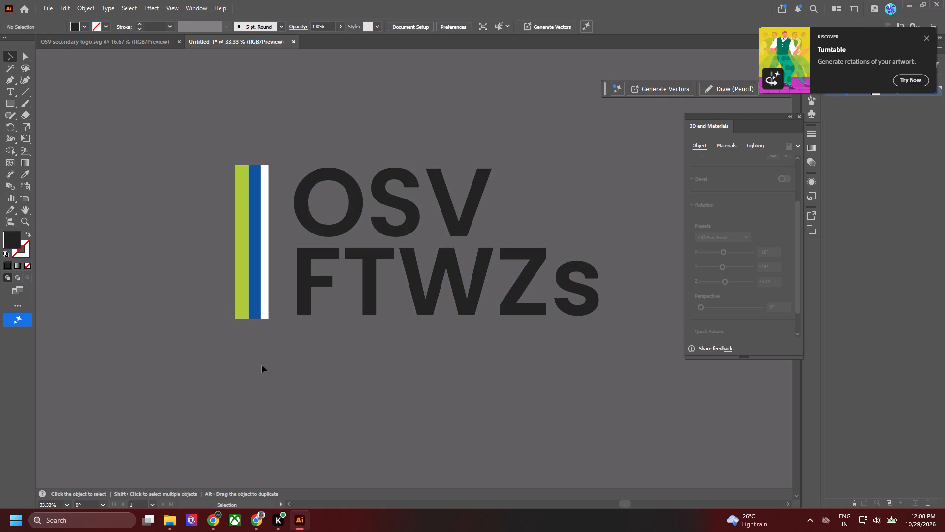
# Apply the 3D and Materials Extrude & Bevel effect to the combined logo group.
pyautogui.click(260, 311)
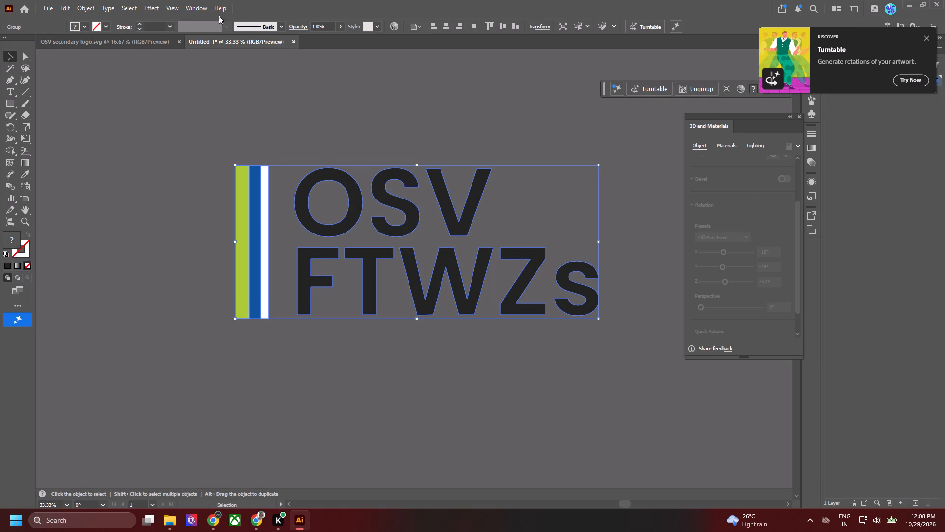
pyautogui.click(152, 7)
pyautogui.click(186, 71)
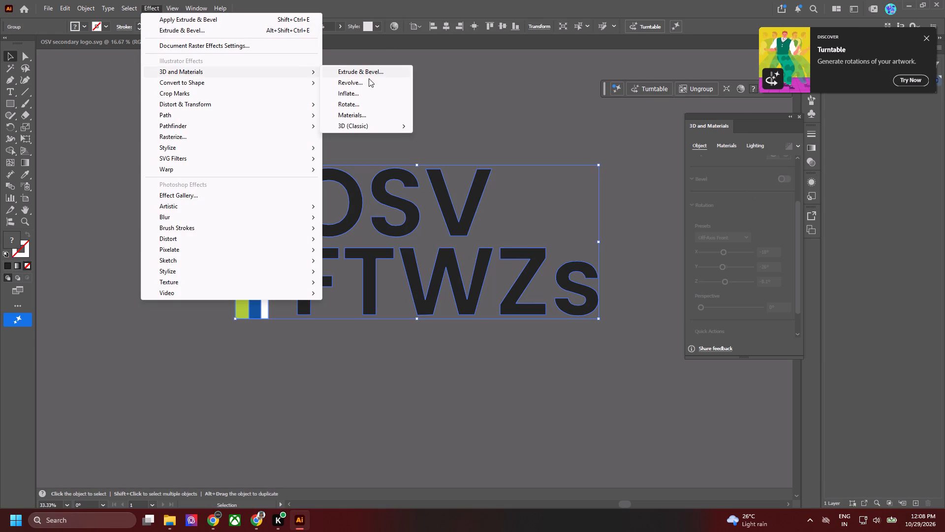
pyautogui.click(361, 72)
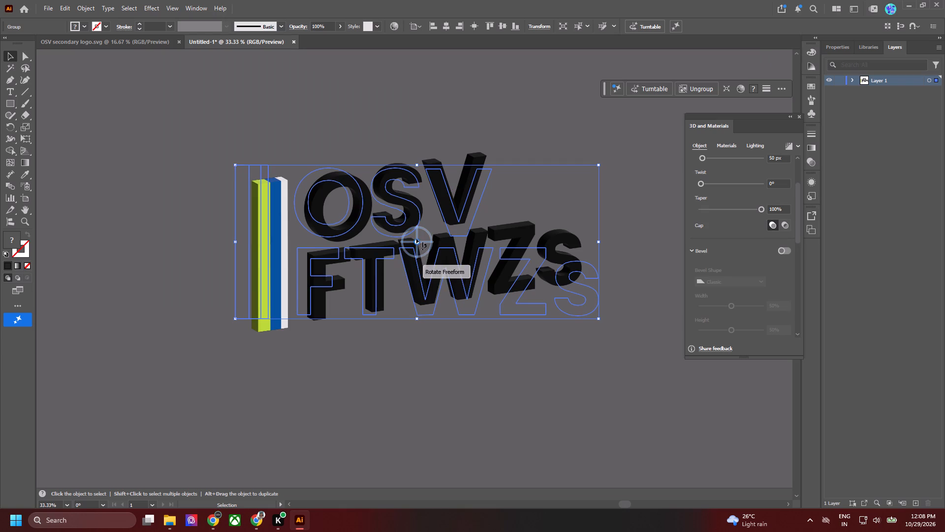
# Rotate the extruded OSV FTWZs logo freeform in 3D so that it faces more toward the front.
pyautogui.click(413, 240)
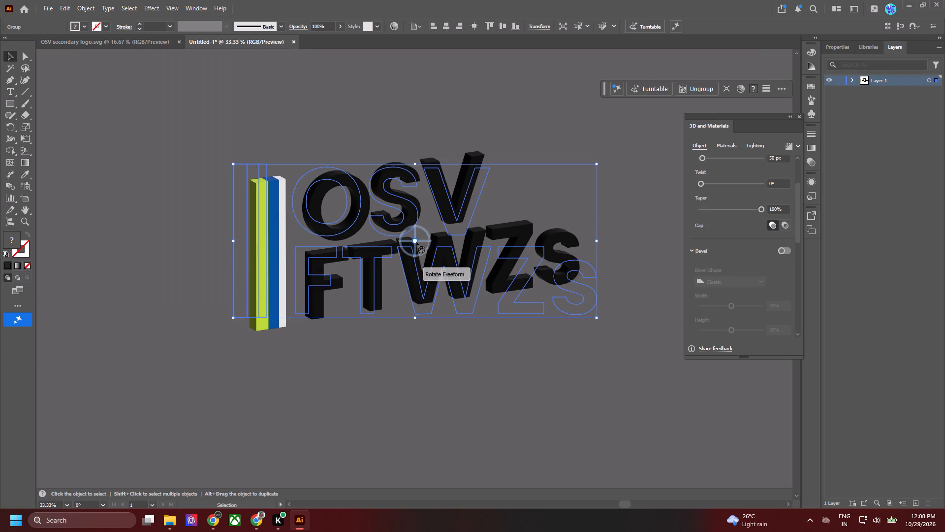
pyautogui.moveTo(415, 241); pyautogui.dragTo(405, 239)
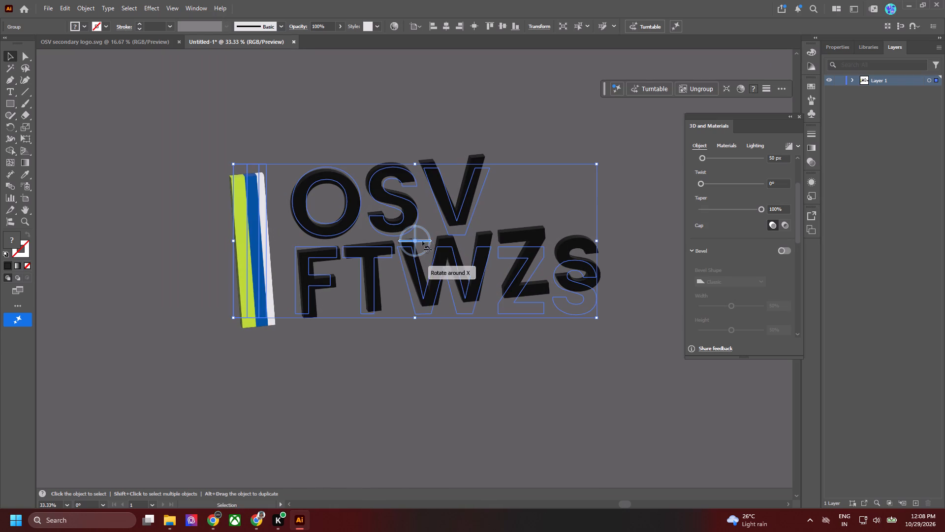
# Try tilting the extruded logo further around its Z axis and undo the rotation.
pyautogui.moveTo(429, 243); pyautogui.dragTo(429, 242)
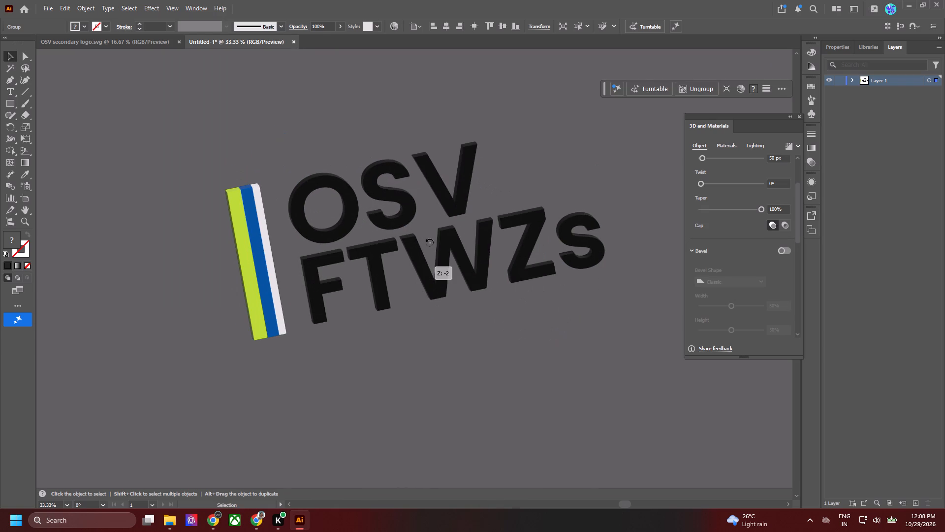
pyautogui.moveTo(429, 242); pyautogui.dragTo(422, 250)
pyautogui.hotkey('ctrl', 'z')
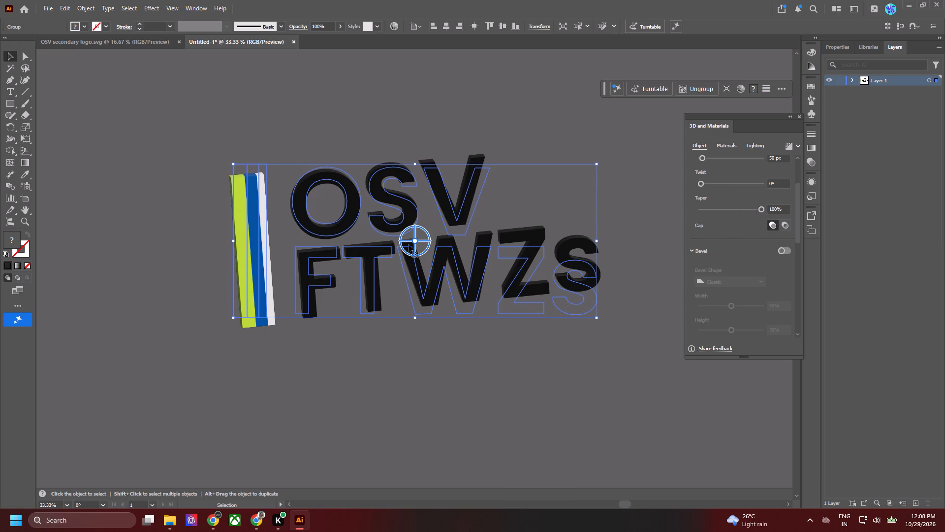
# Rotate the extruded logo freeform and around Z until it stands level and faces almost straight forward.
pyautogui.moveTo(414, 239); pyautogui.dragTo(408, 230)
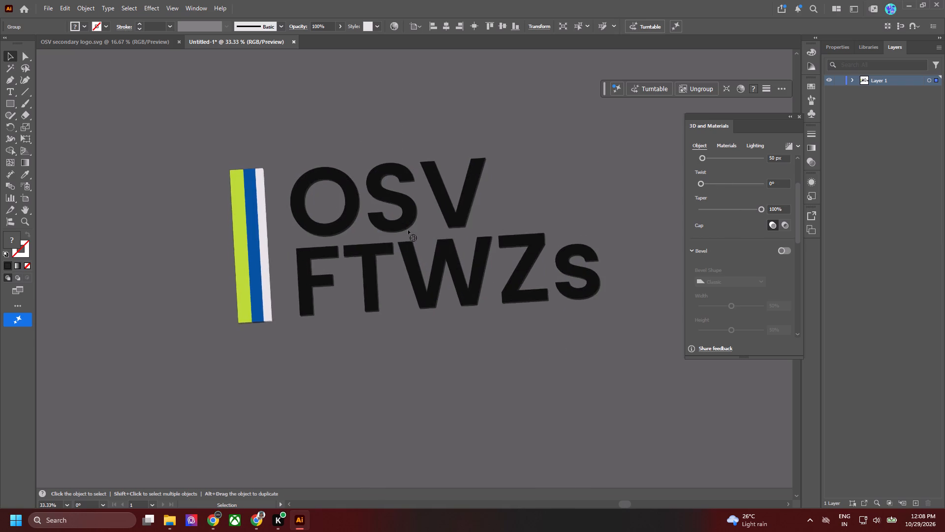
pyautogui.moveTo(408, 230); pyautogui.dragTo(409, 231)
pyautogui.click(423, 229)
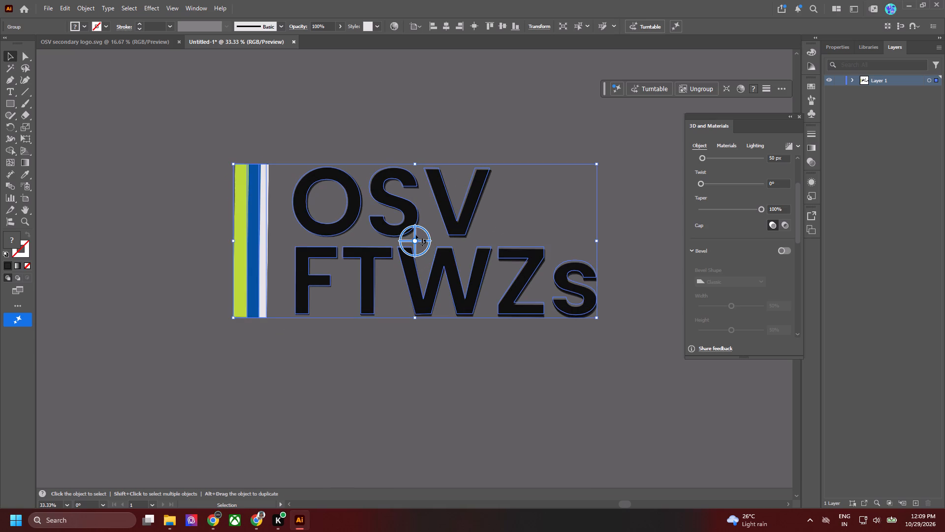
pyautogui.click(415, 241)
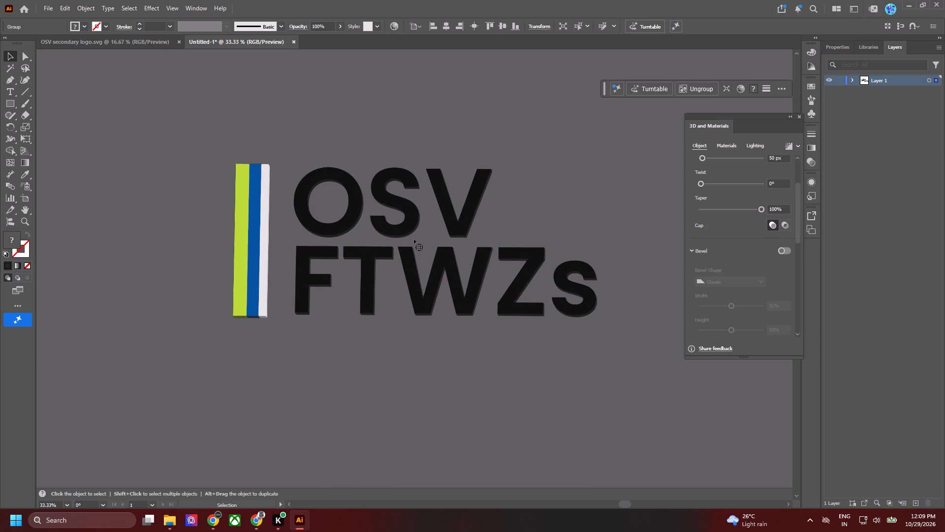
pyautogui.moveTo(428, 238); pyautogui.dragTo(431, 235)
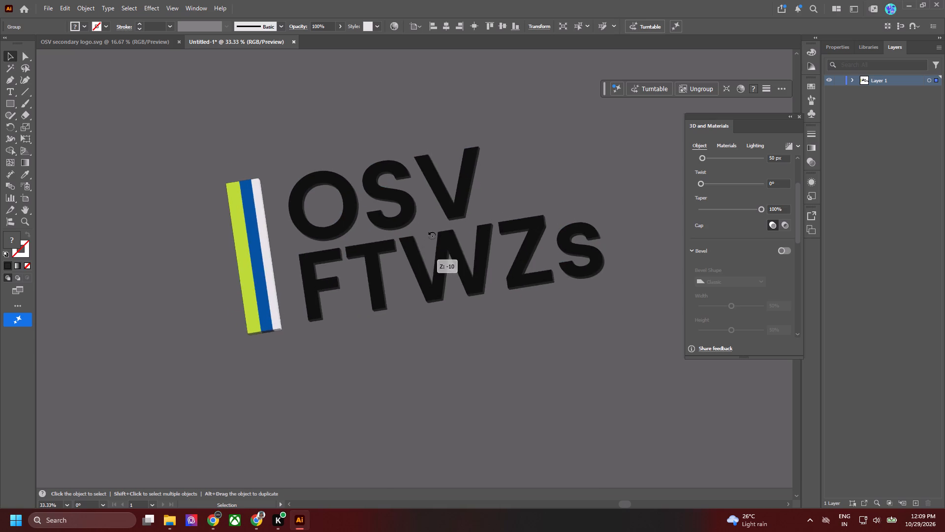
pyautogui.moveTo(431, 235); pyautogui.dragTo(437, 236)
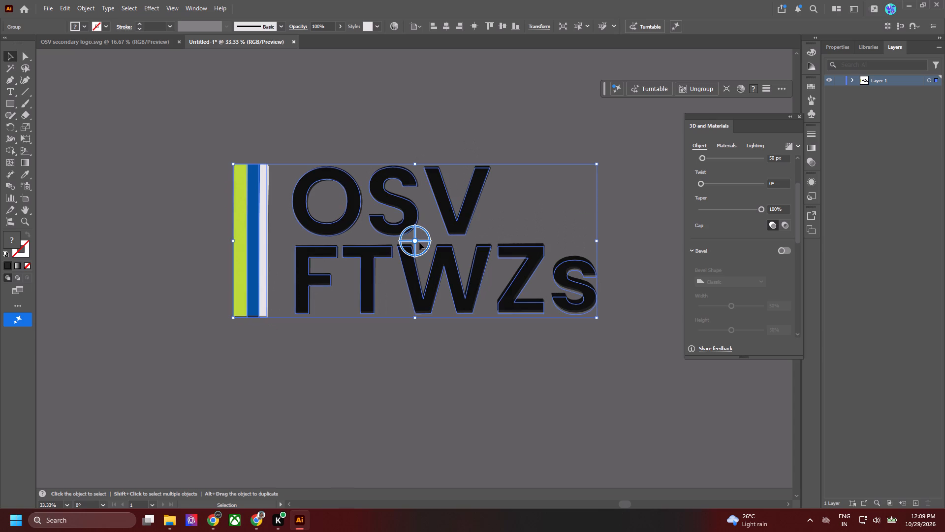
pyautogui.click(416, 237)
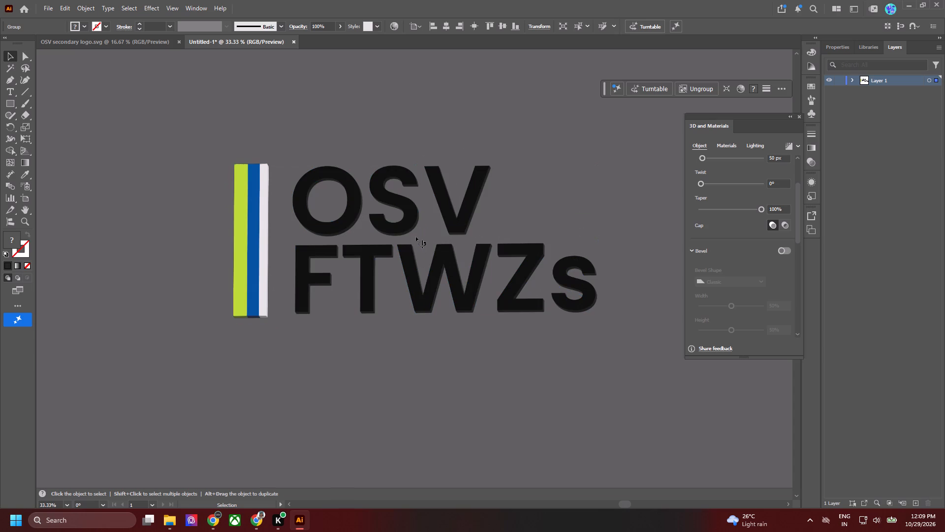
pyautogui.click(577, 122)
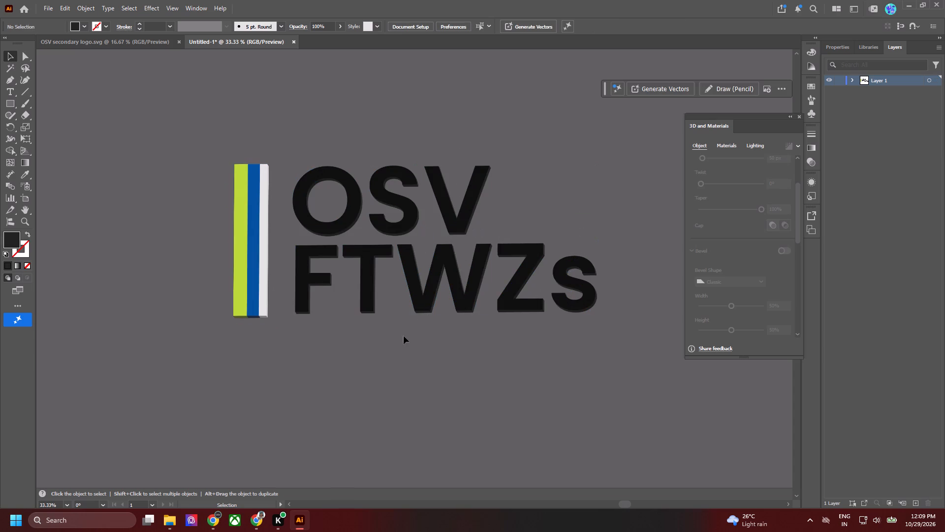
# Turn on the bevel for the whole logo and set its bevel shape to Round.
pyautogui.click(461, 289)
pyautogui.click(781, 256)
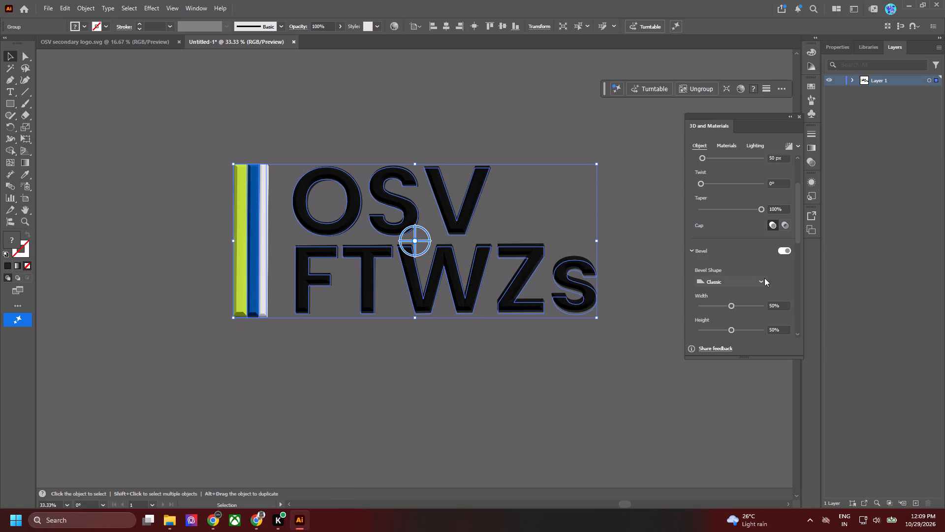
pyautogui.click(739, 280)
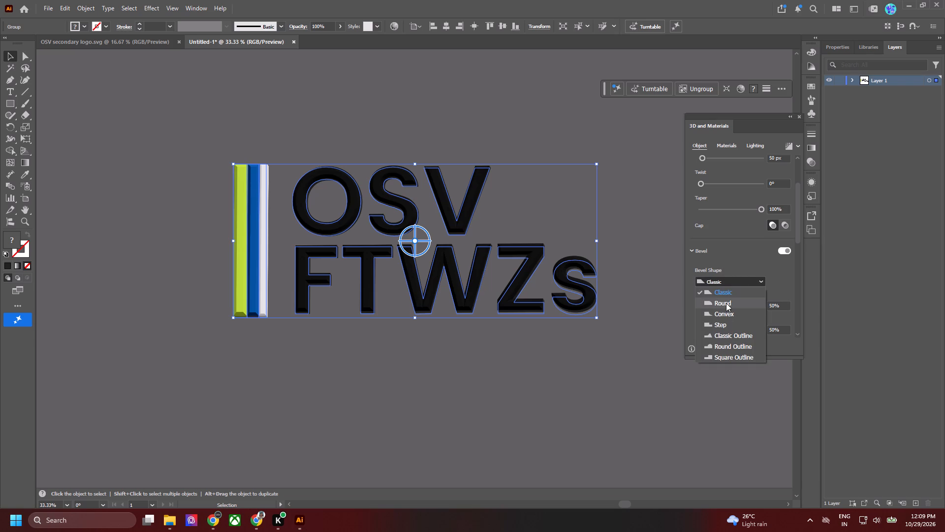
pyautogui.click(726, 303)
pyautogui.click(585, 382)
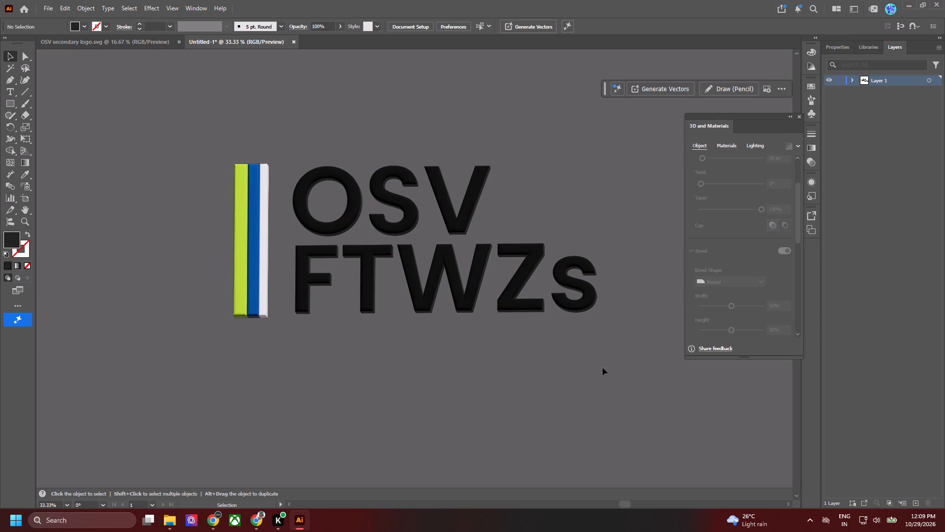
# Fine-tune the freeform 3D rotation of the bevelled logo.
pyautogui.click(366, 263)
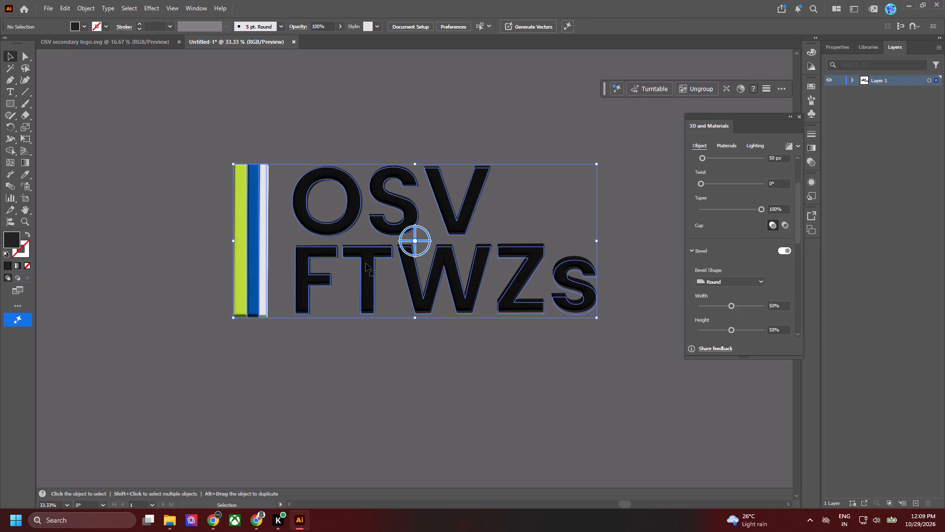
pyautogui.click(416, 241)
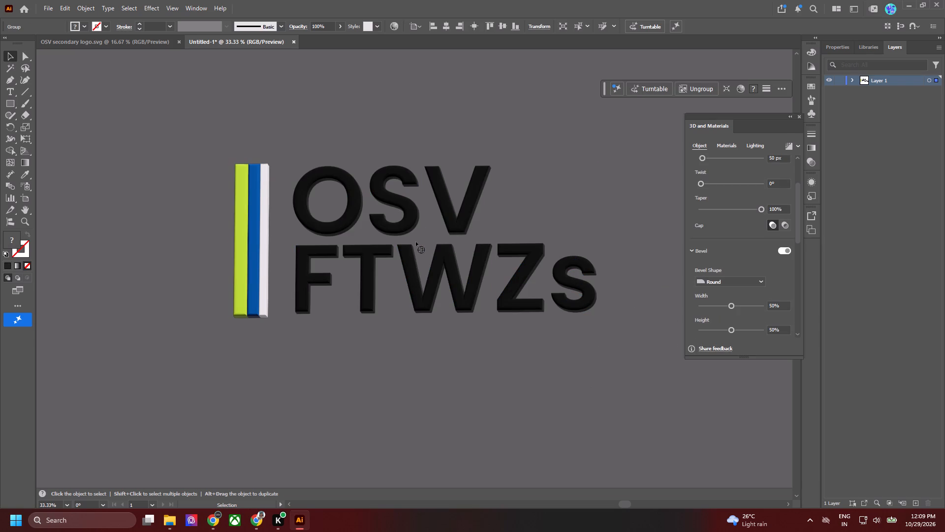
pyautogui.click(616, 181)
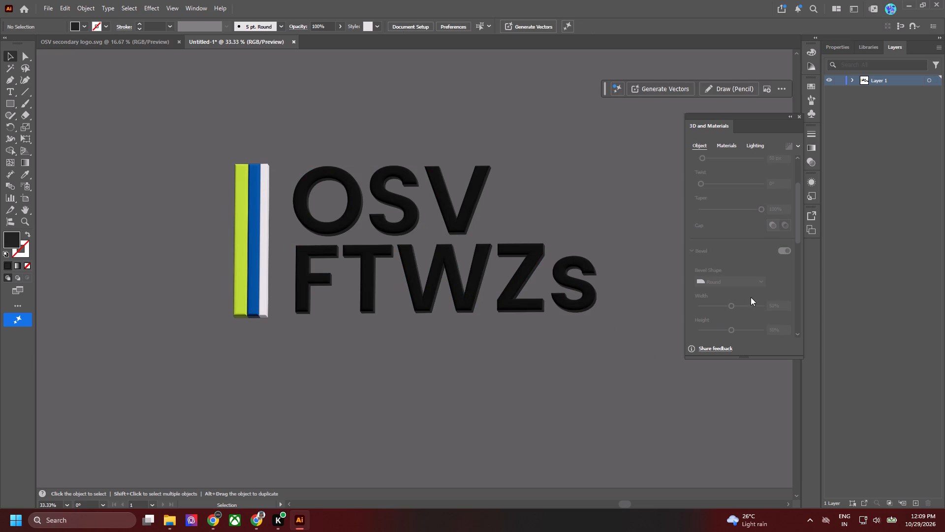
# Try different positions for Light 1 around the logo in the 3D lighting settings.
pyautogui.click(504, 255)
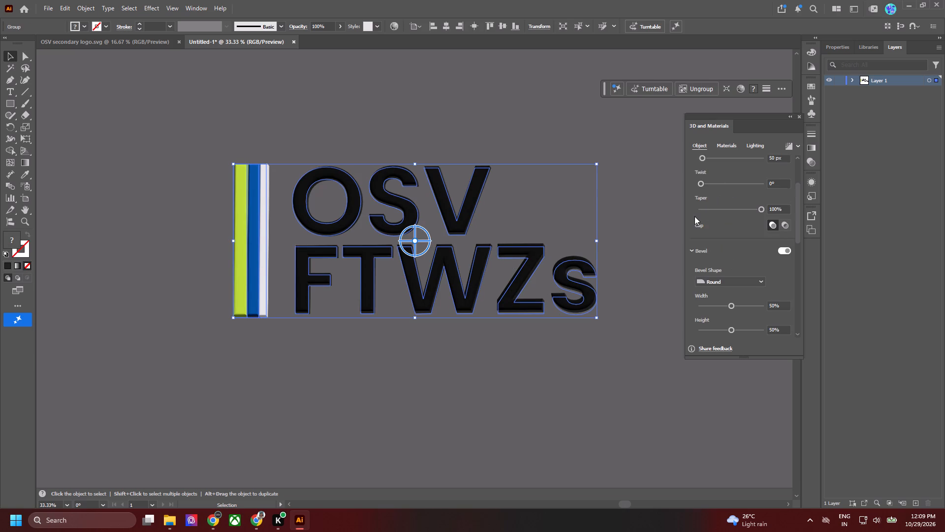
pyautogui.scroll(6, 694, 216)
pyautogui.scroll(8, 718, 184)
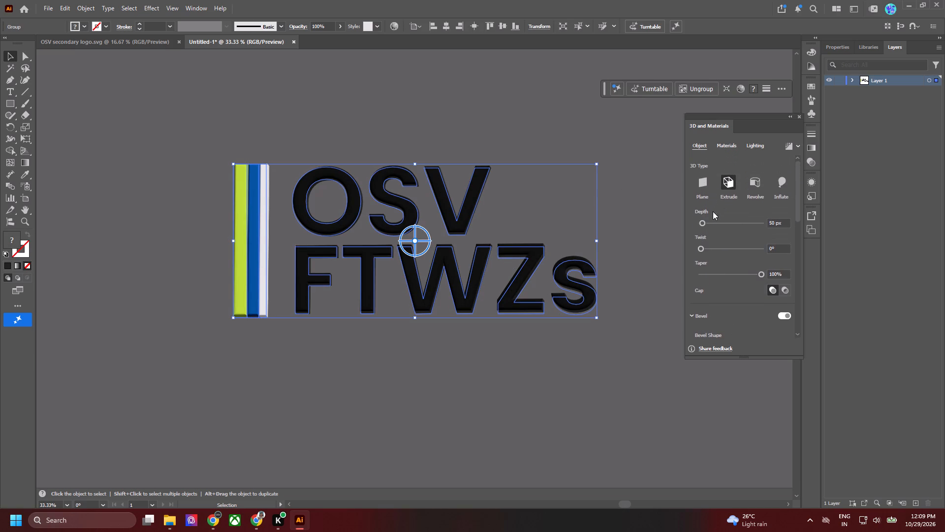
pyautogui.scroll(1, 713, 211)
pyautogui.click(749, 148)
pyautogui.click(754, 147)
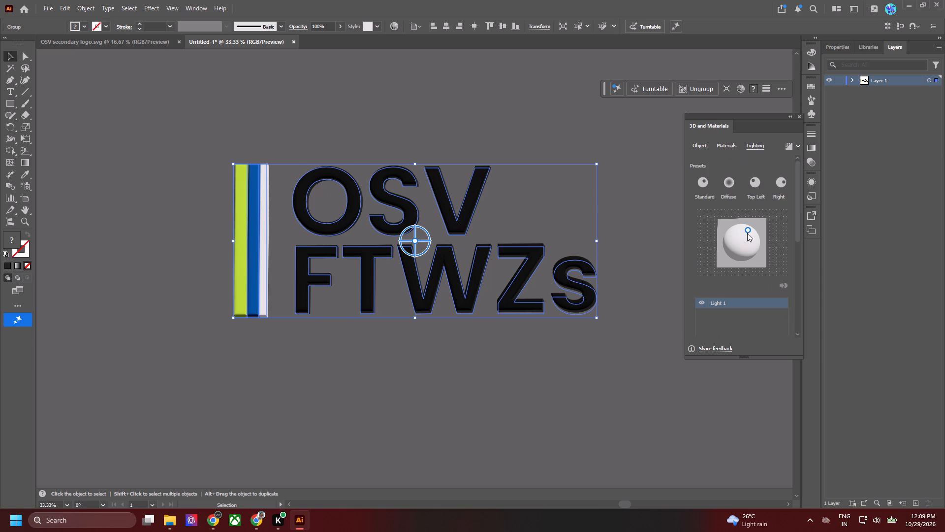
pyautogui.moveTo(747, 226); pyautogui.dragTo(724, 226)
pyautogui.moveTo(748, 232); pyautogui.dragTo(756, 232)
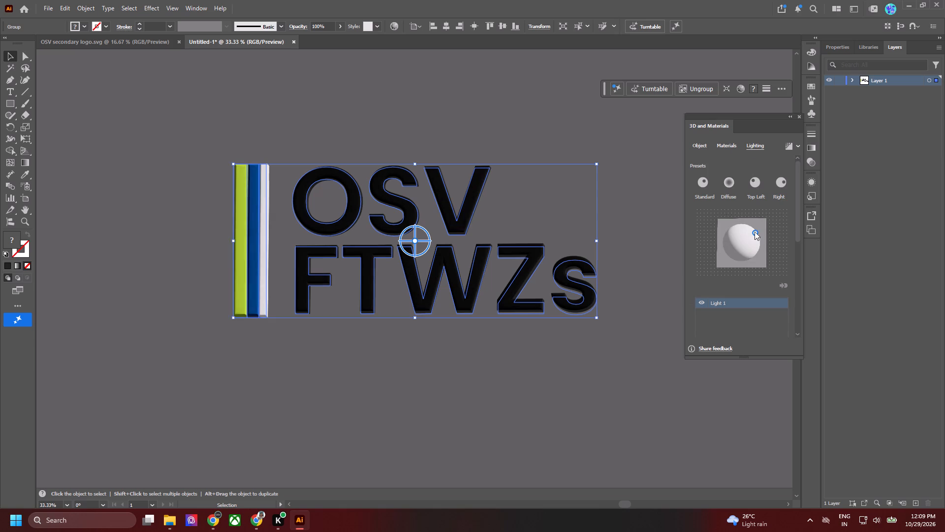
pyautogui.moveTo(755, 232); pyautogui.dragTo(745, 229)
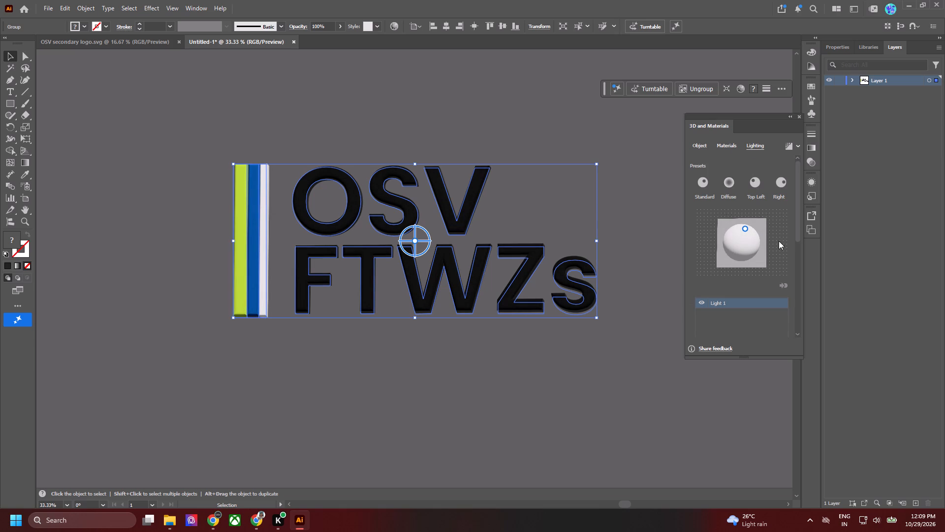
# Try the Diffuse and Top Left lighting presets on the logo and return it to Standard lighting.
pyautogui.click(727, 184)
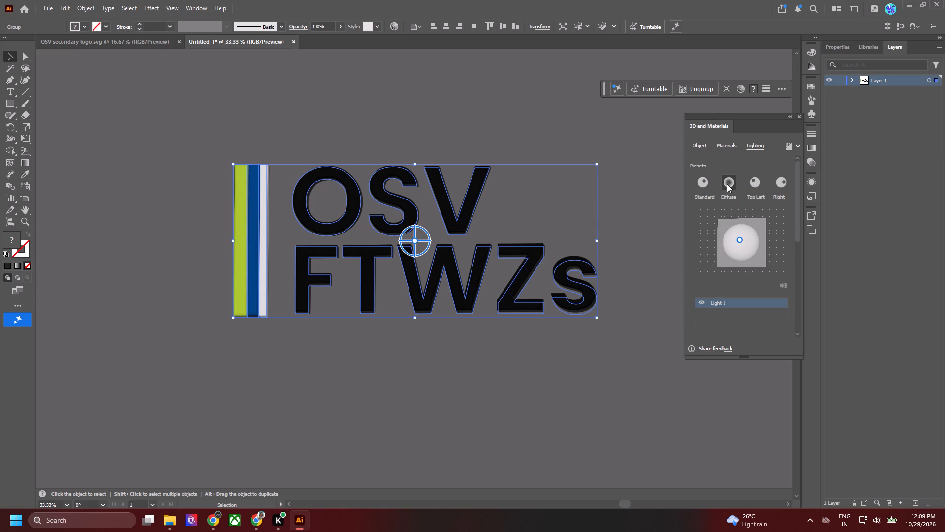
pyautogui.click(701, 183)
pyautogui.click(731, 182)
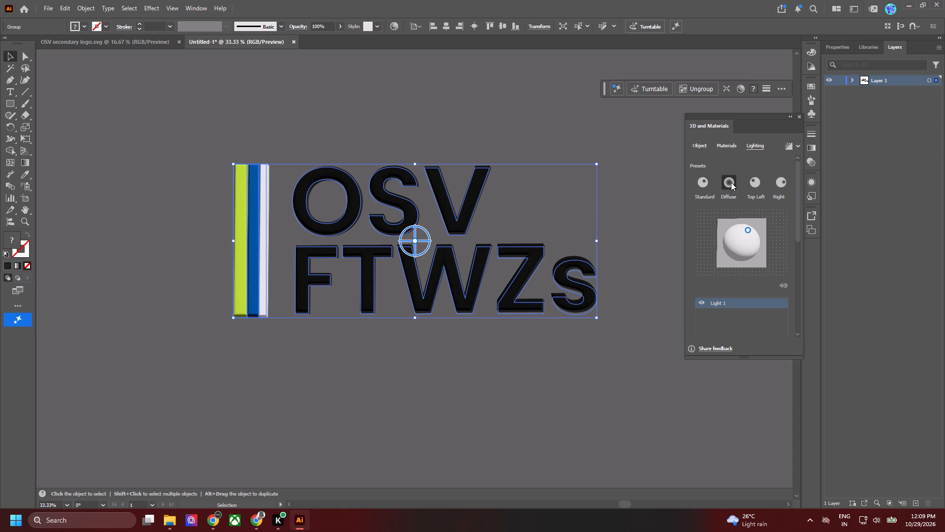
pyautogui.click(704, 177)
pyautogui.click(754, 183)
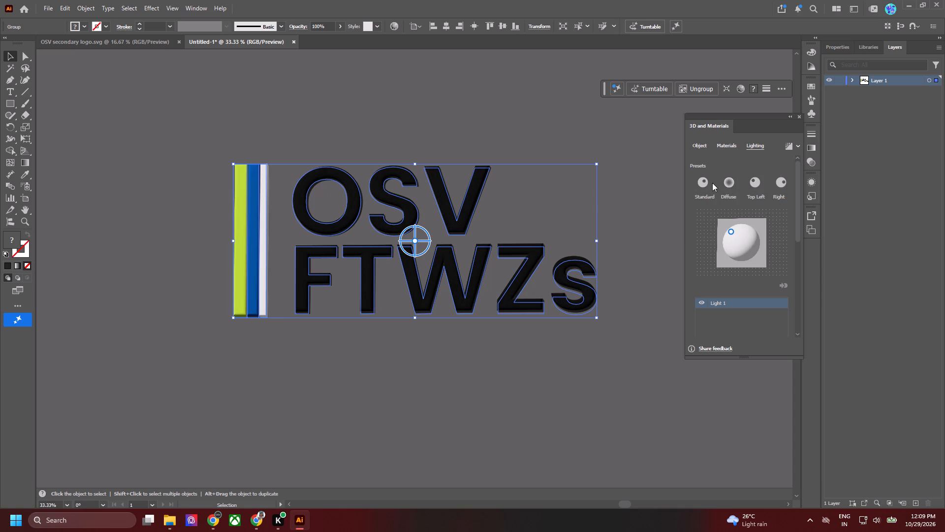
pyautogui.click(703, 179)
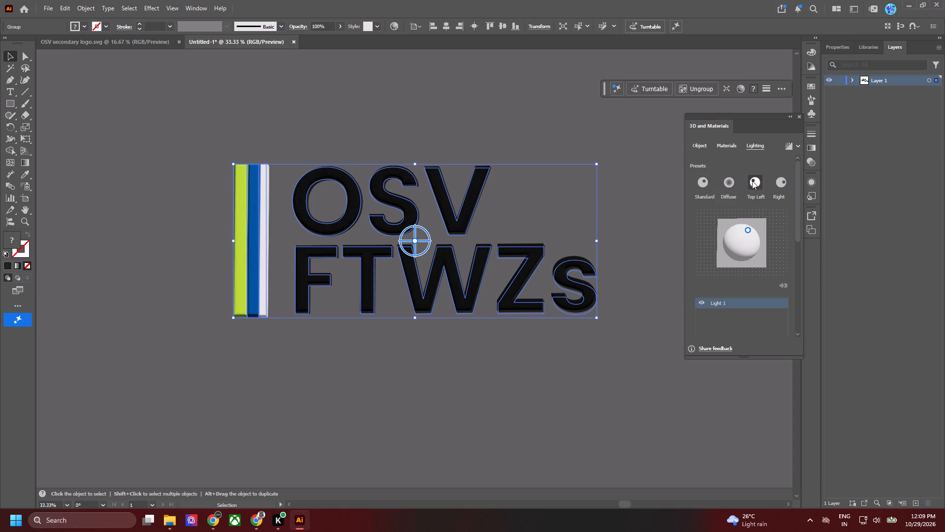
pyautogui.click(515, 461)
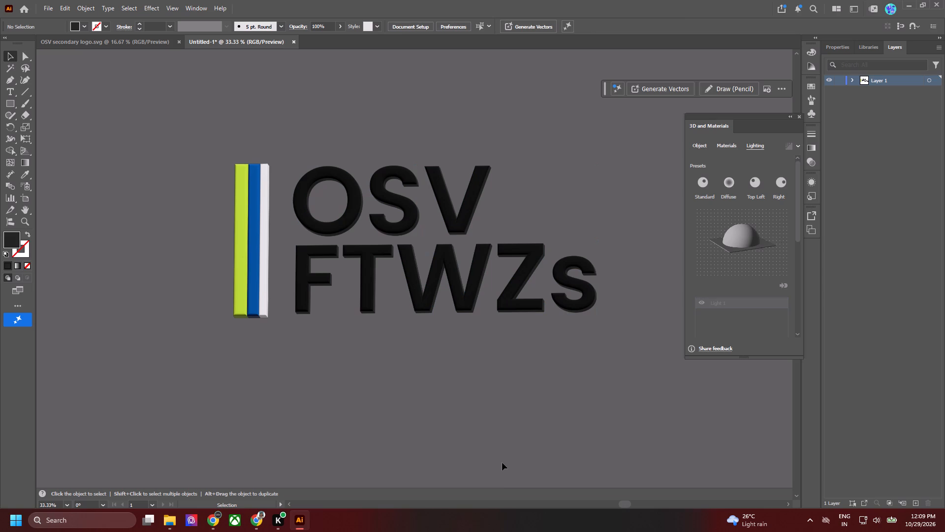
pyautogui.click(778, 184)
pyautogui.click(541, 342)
# Copy the complete 3D OSV FTWZs logo group.
pyautogui.click(511, 296)
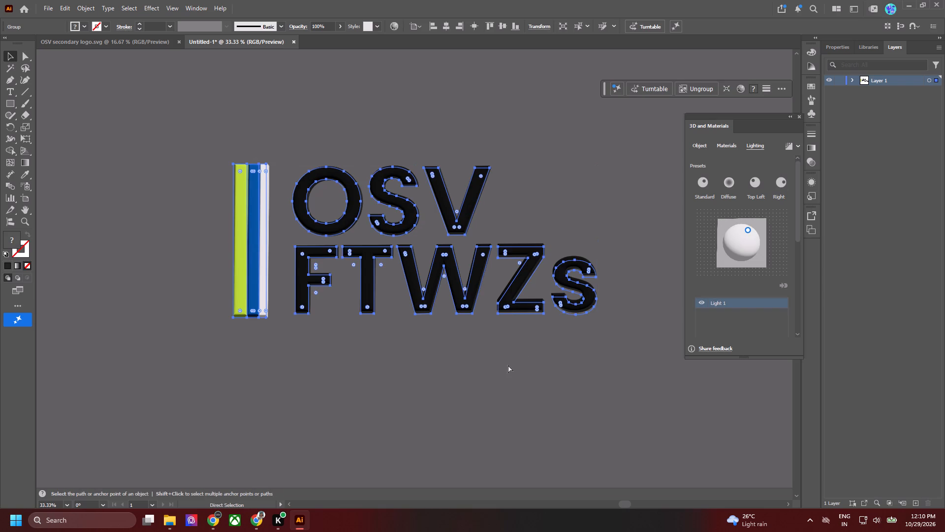
pyautogui.hotkey('ctrl', 'c')
pyautogui.hotkey('ctrl', 'c')
pyautogui.hotkey('ctrl', 'c')
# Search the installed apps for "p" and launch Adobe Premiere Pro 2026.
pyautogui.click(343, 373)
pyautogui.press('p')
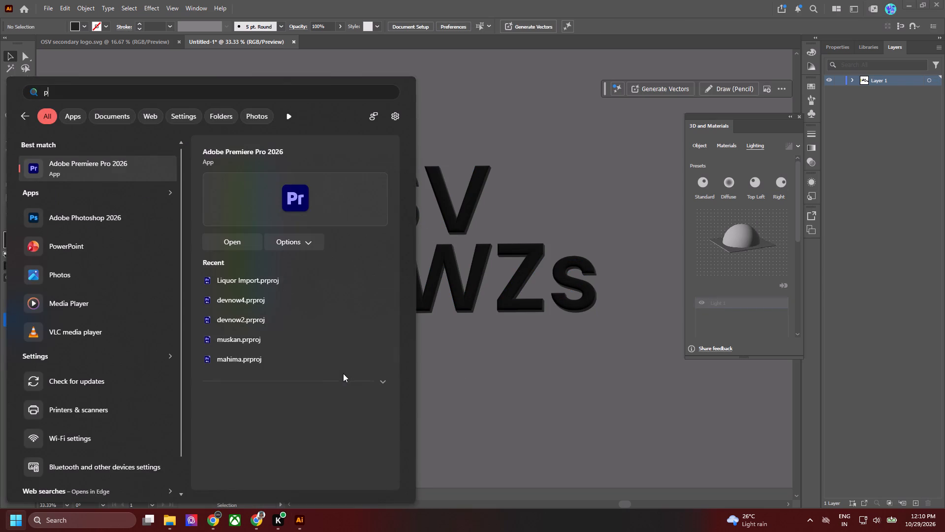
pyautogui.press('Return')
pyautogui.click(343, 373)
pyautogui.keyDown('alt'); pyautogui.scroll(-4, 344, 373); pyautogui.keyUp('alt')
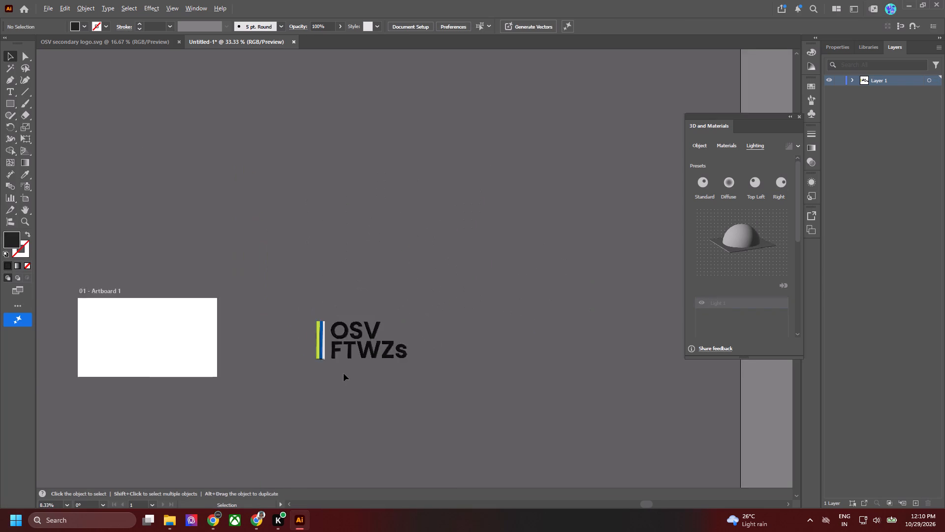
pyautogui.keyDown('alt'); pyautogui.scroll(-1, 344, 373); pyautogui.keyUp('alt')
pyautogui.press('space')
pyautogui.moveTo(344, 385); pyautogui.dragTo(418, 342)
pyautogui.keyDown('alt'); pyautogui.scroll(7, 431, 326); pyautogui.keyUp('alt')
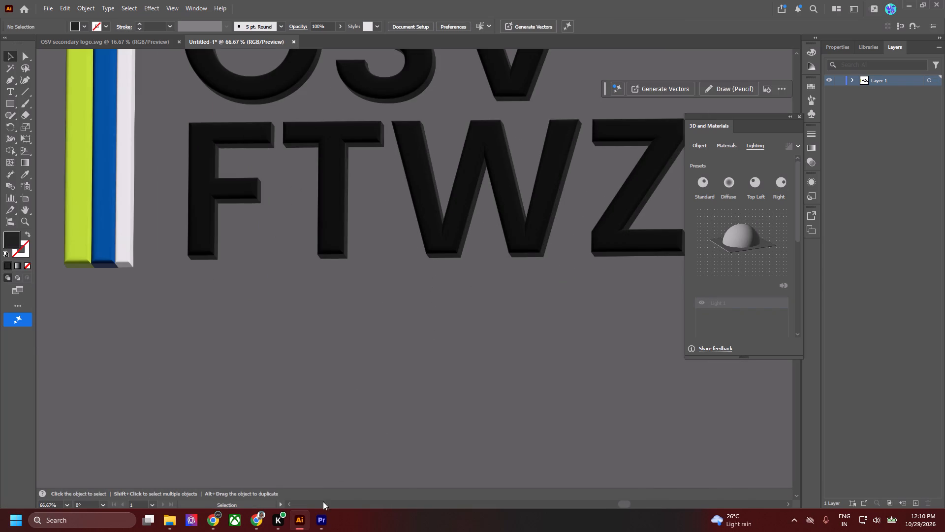
# Search the installed apps for "pho" to launch Photoshop.
pyautogui.click(426, 382)
pyautogui.write('pho')
pyautogui.press('Return')
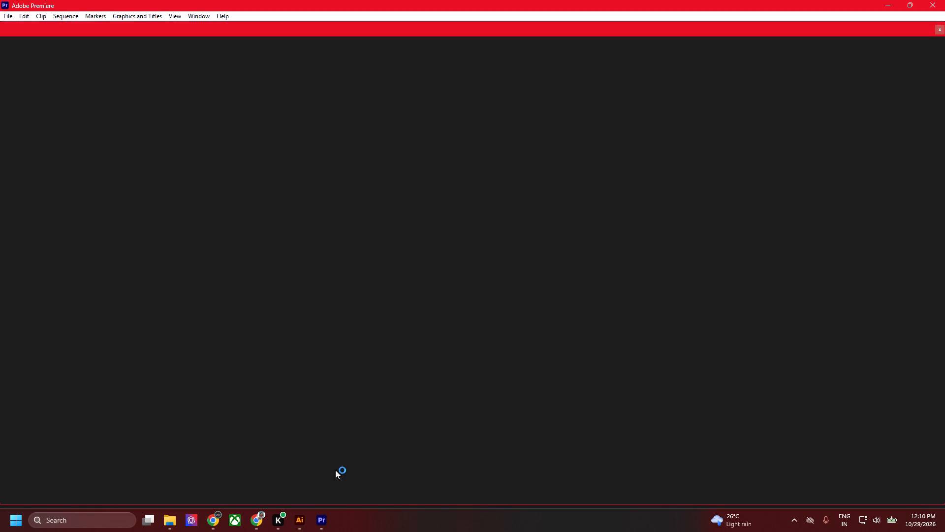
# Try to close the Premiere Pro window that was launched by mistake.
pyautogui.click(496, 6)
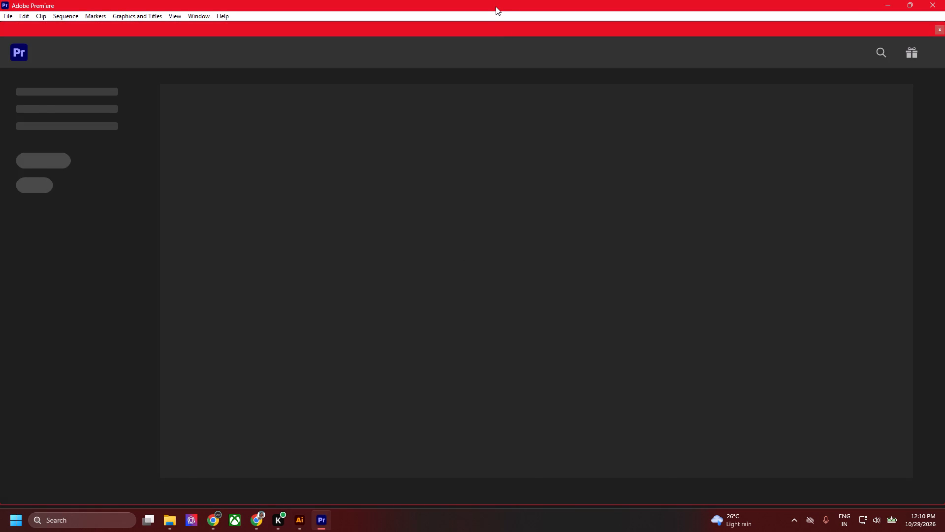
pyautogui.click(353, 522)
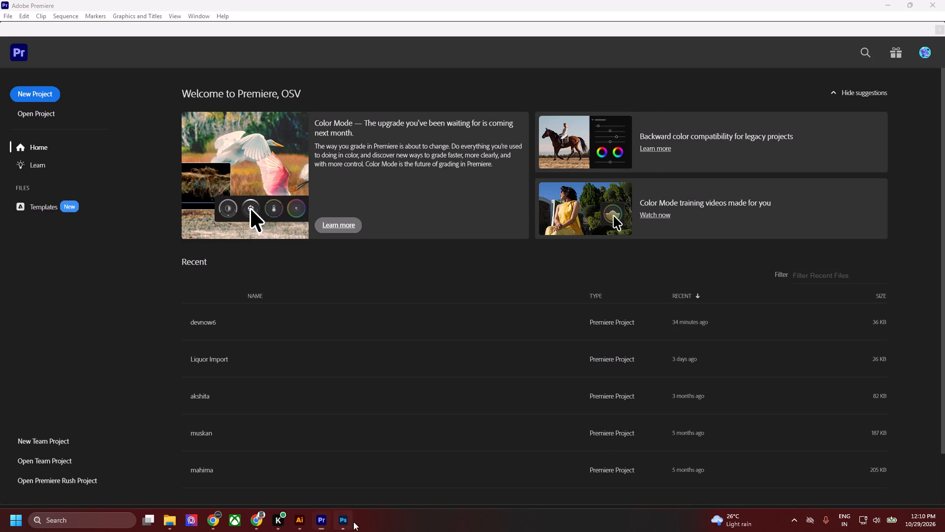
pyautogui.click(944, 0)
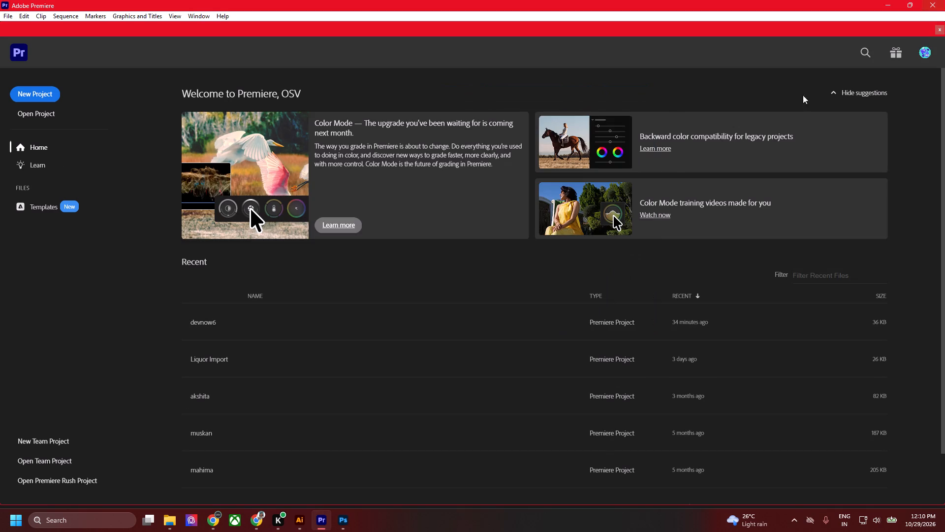
# Switch to Illustrator's Untitled-1 document containing the 3D OSV FTWZs logo.
pyautogui.click(294, 522)
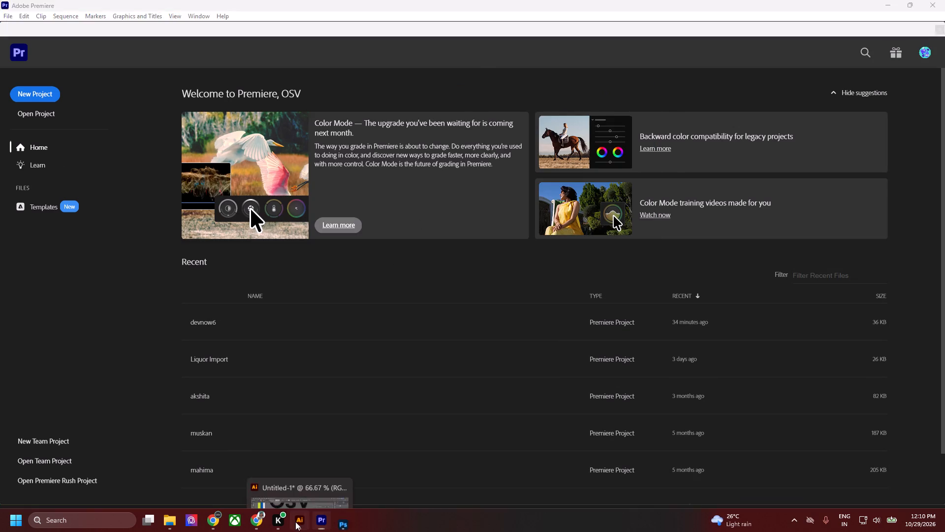
pyautogui.click(438, 300)
pyautogui.click(436, 254)
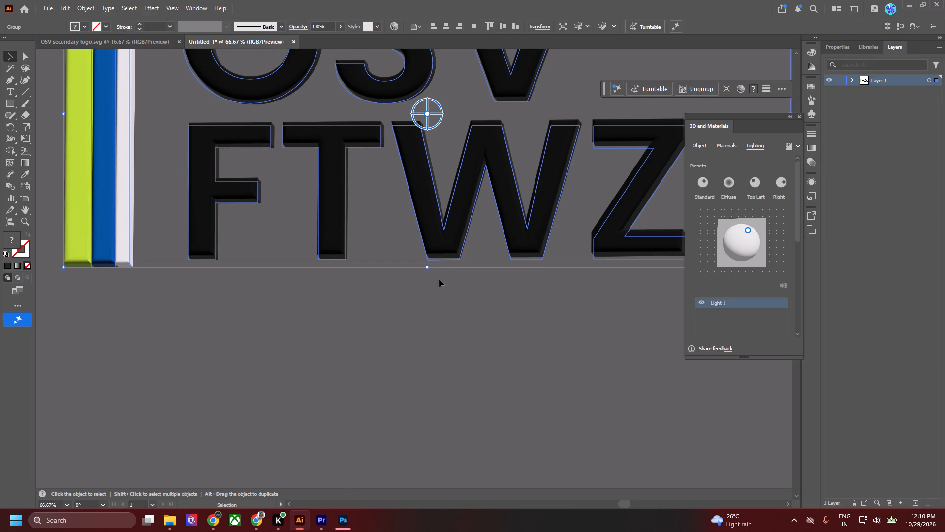
# Inspect the Default base material in the 3D logo's material settings.
pyautogui.click(726, 143)
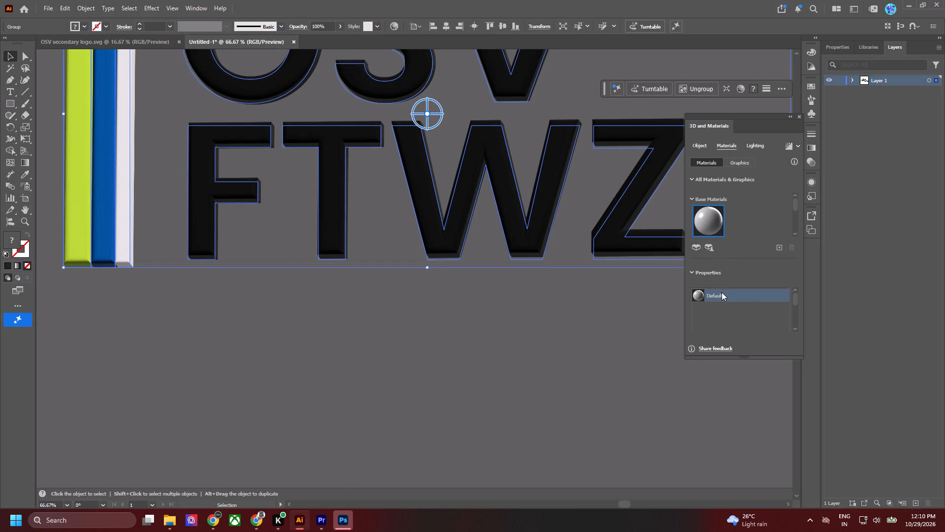
pyautogui.tripleClick(708, 226)
pyautogui.moveTo(708, 222); pyautogui.dragTo(702, 222)
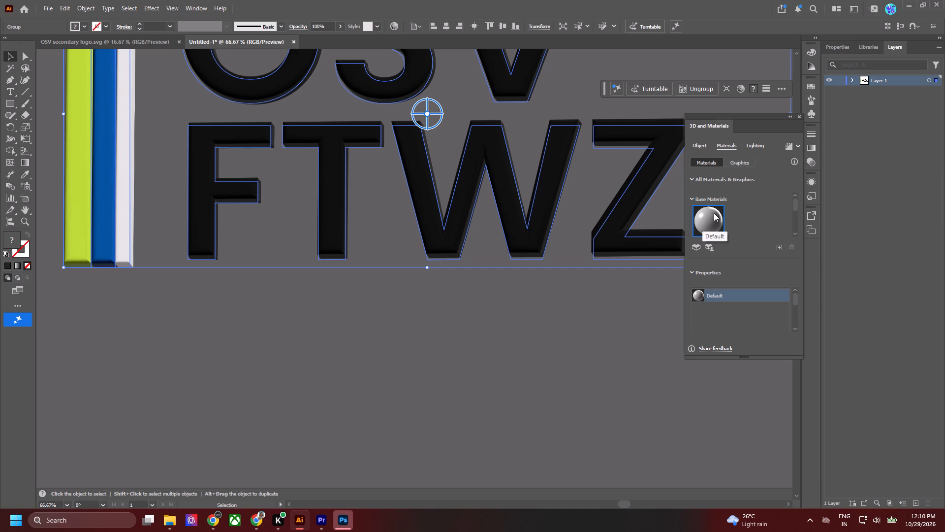
pyautogui.click(714, 213)
pyautogui.click(719, 215)
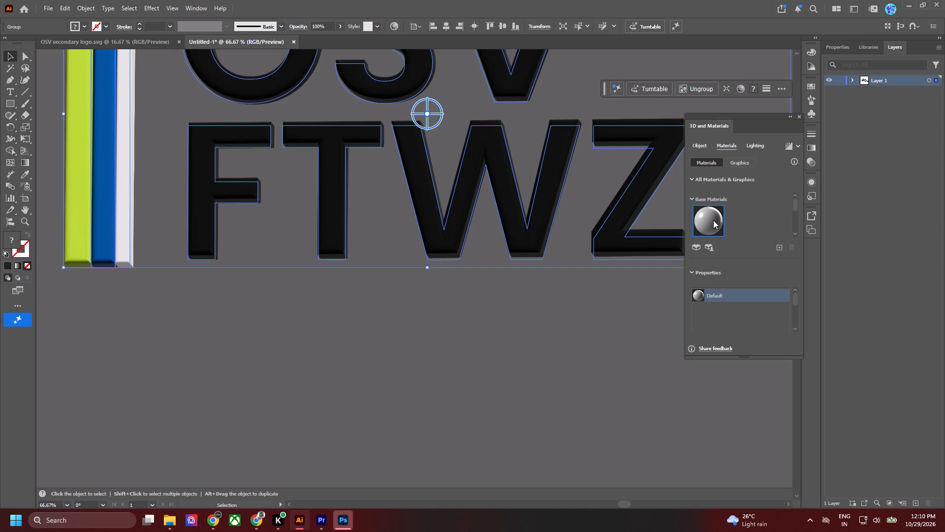
pyautogui.click(713, 220)
# Select the whole 3D OSV FTWZs logo group beside Artboard 1 and copy it.
pyautogui.scroll(-4, 535, 333)
pyautogui.scroll(3, 537, 320)
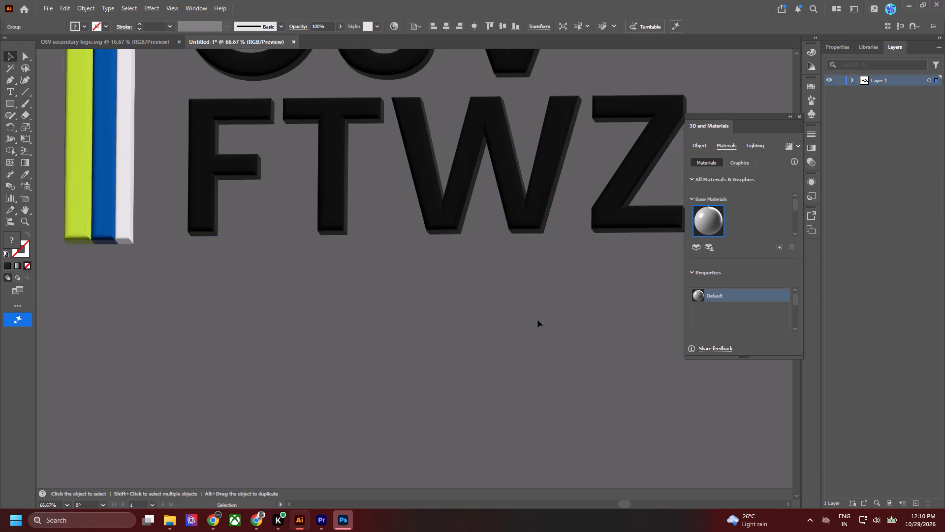
pyautogui.scroll(6, 537, 320)
pyautogui.keyDown('ctrl'); pyautogui.scroll(-4, 537, 320); pyautogui.keyUp('ctrl')
pyautogui.keyDown('alt'); pyautogui.scroll(-6, 633, 195); pyautogui.keyUp('alt')
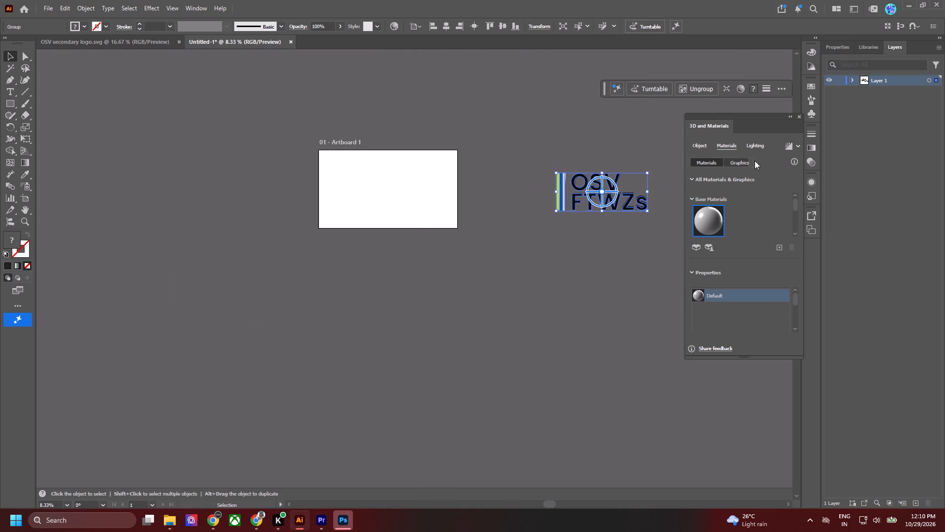
pyautogui.press('space')
pyautogui.moveTo(597, 280); pyautogui.dragTo(453, 315)
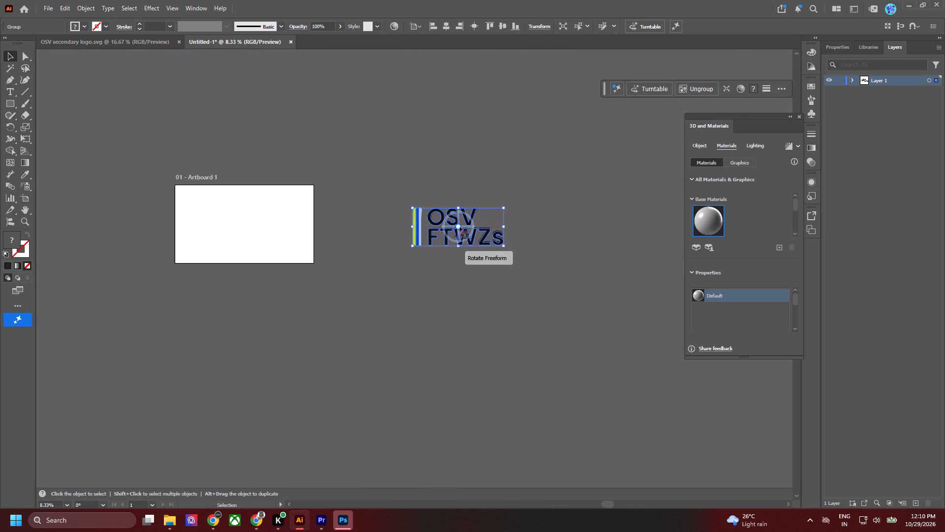
pyautogui.click(466, 279)
pyautogui.click(447, 234)
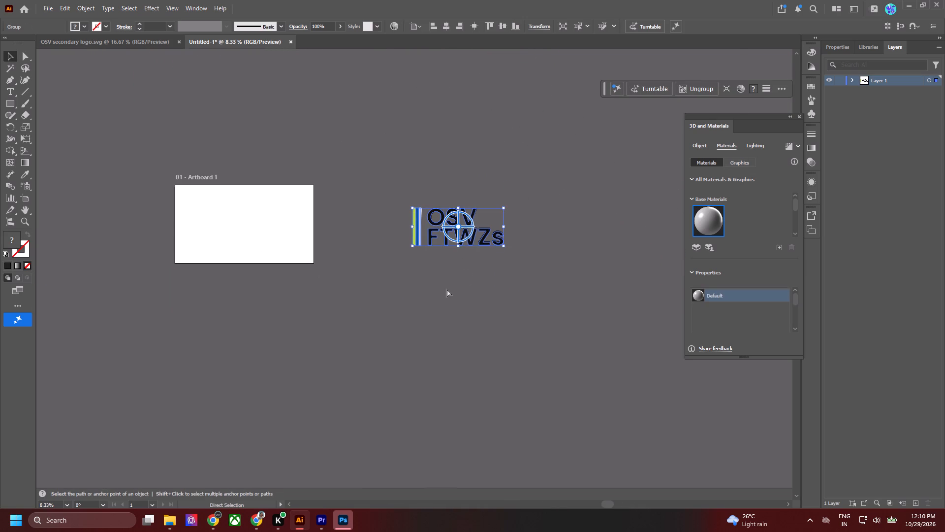
pyautogui.hotkey('ctrl', 'c')
pyautogui.hotkey('ctrl', 'c')
# Switch to Photoshop and open the recent file 21 oct 26.
pyautogui.click(337, 512)
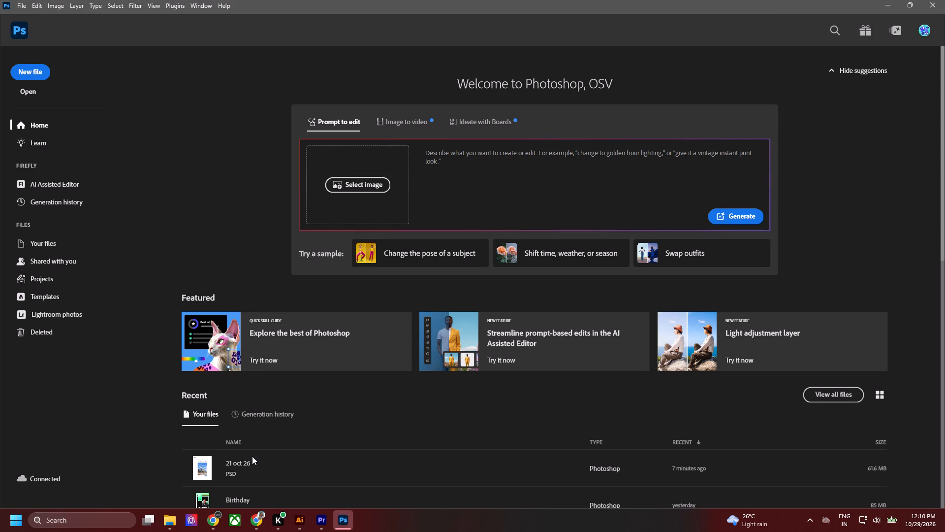
pyautogui.click(252, 456)
pyautogui.click(253, 460)
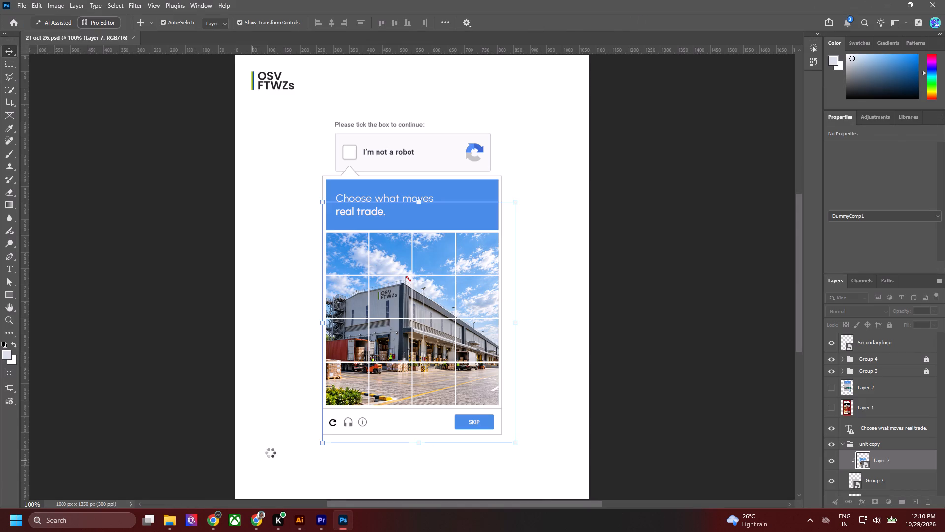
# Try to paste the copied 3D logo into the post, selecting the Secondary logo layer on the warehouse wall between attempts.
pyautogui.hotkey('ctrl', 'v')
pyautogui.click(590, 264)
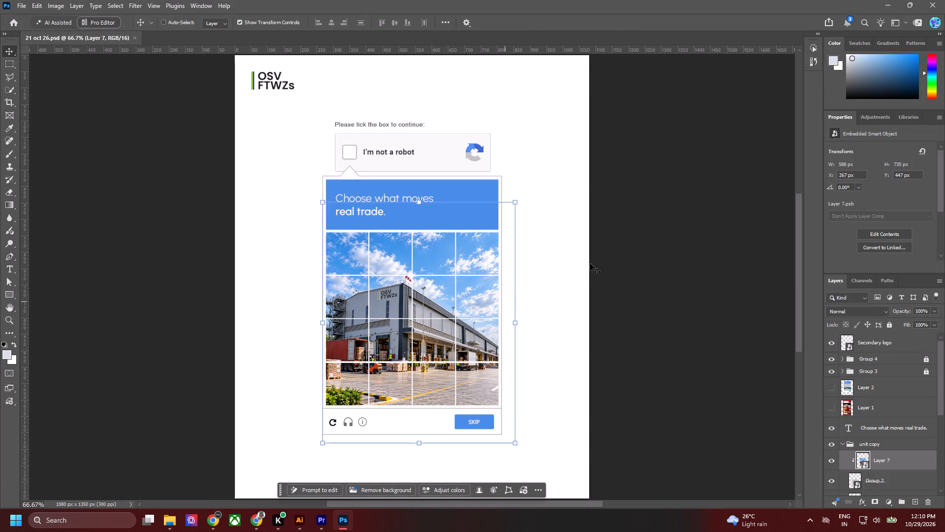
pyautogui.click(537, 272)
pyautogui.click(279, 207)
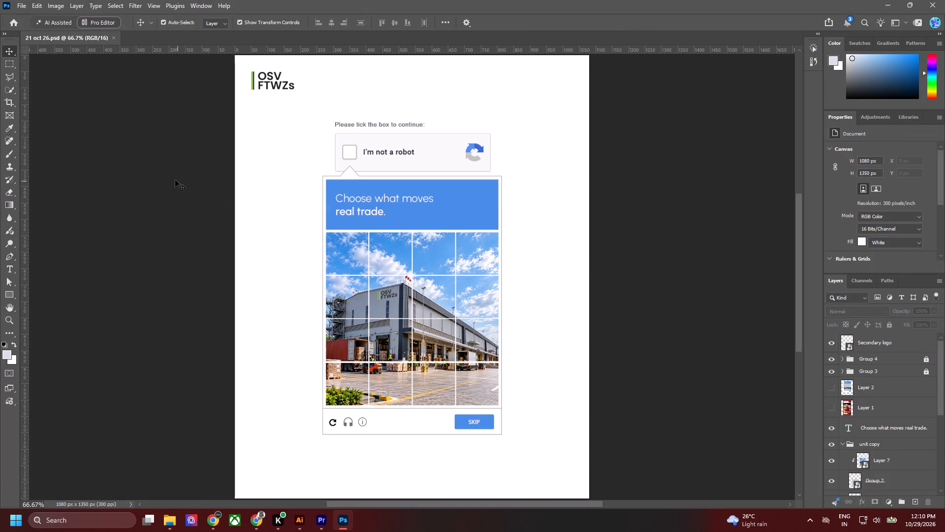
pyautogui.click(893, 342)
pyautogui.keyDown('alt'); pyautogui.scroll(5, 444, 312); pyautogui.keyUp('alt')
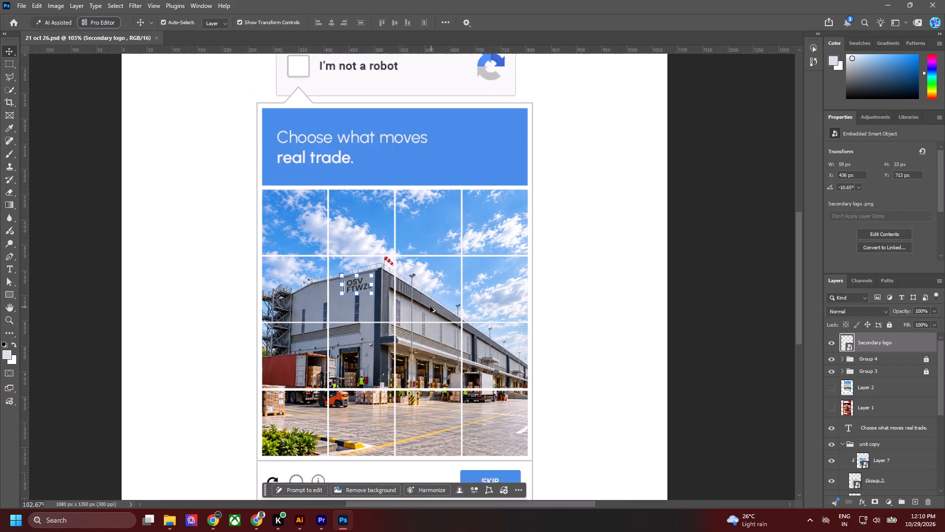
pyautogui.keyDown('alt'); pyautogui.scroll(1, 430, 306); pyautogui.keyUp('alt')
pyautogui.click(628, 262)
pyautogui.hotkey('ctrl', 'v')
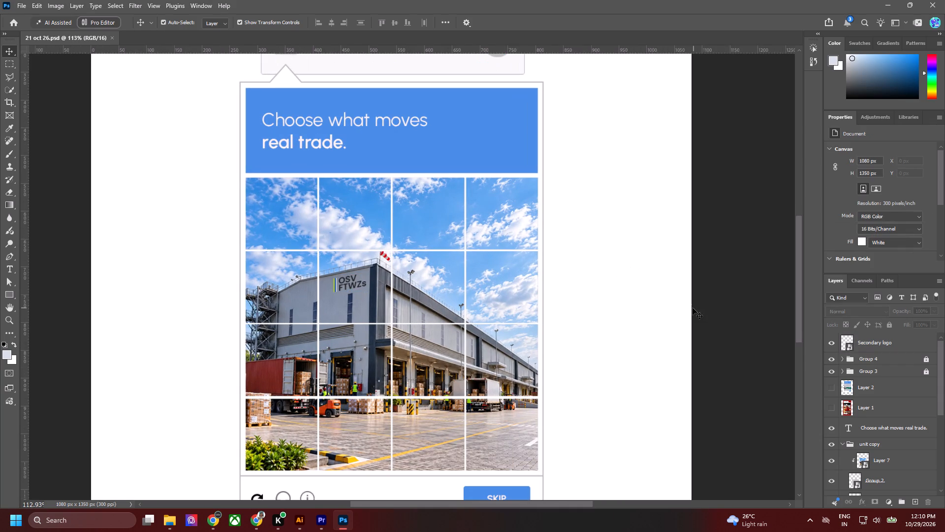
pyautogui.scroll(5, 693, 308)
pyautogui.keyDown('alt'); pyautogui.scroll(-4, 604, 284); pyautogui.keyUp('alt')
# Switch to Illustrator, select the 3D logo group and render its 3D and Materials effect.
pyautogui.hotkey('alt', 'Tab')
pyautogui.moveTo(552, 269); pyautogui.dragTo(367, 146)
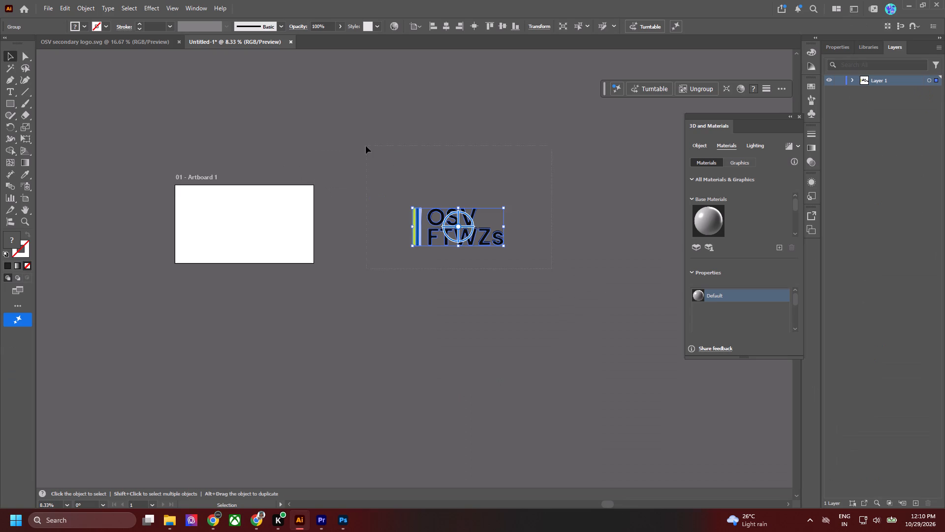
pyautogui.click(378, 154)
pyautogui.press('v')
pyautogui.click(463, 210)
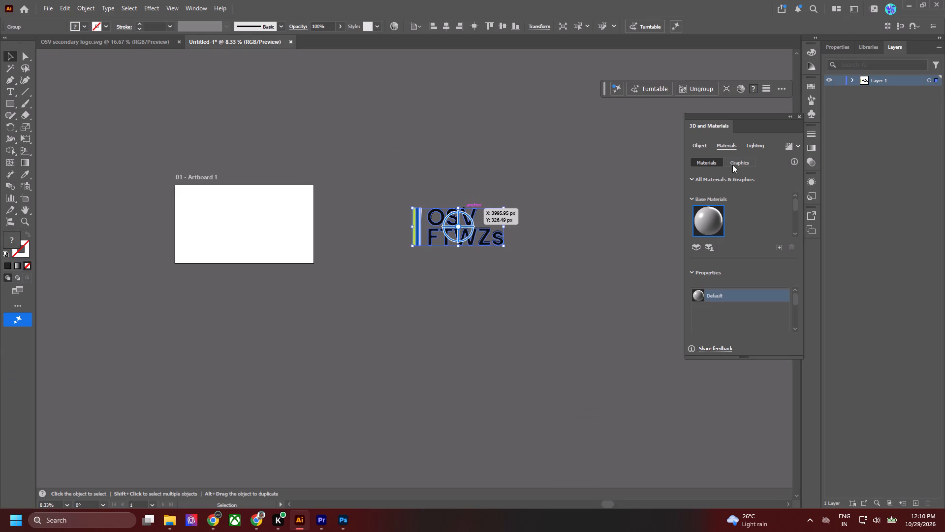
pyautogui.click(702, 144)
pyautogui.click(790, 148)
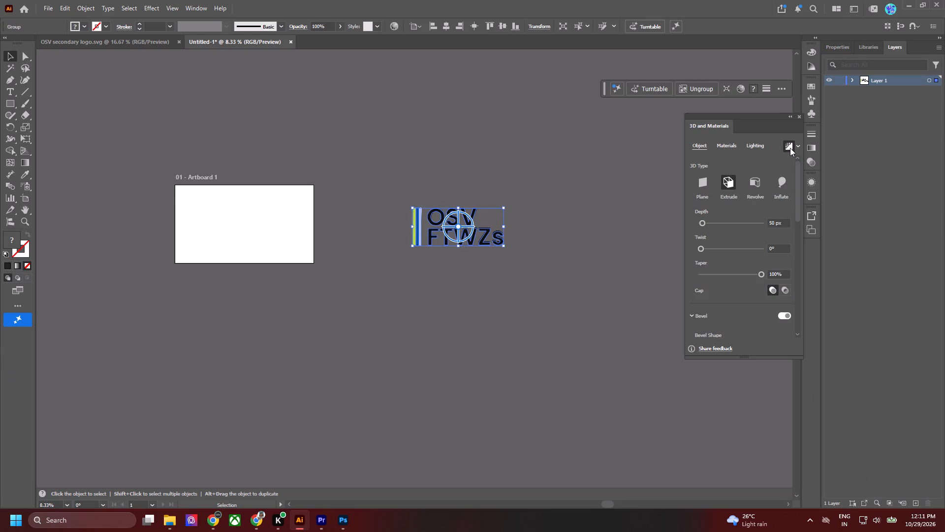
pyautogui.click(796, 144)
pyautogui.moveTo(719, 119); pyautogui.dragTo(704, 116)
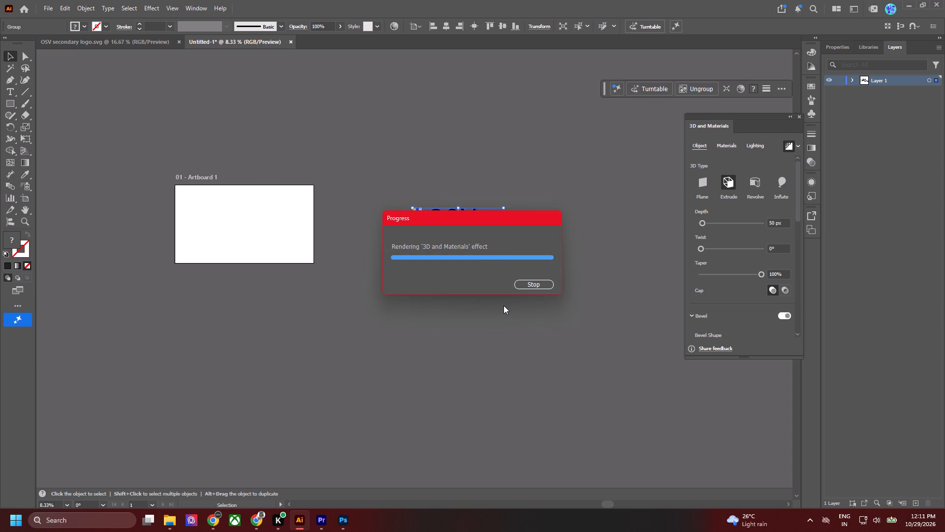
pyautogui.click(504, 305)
# Examine the rendered surfaces and bevelled edges of the logo's stripes and letters up close.
pyautogui.keyDown('alt'); pyautogui.scroll(4, 448, 261); pyautogui.keyUp('alt')
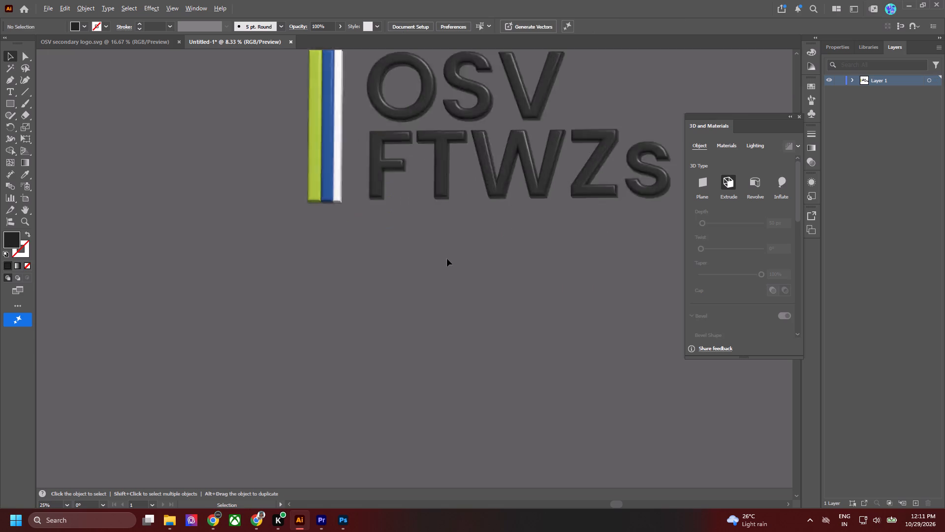
pyautogui.keyDown('alt'); pyautogui.scroll(1, 447, 259); pyautogui.keyUp('alt')
pyautogui.press('space')
pyautogui.press('space')
pyautogui.press('space')
pyautogui.press('space')
pyautogui.press('space')
pyautogui.press('space')
pyautogui.moveTo(480, 193); pyautogui.dragTo(424, 412)
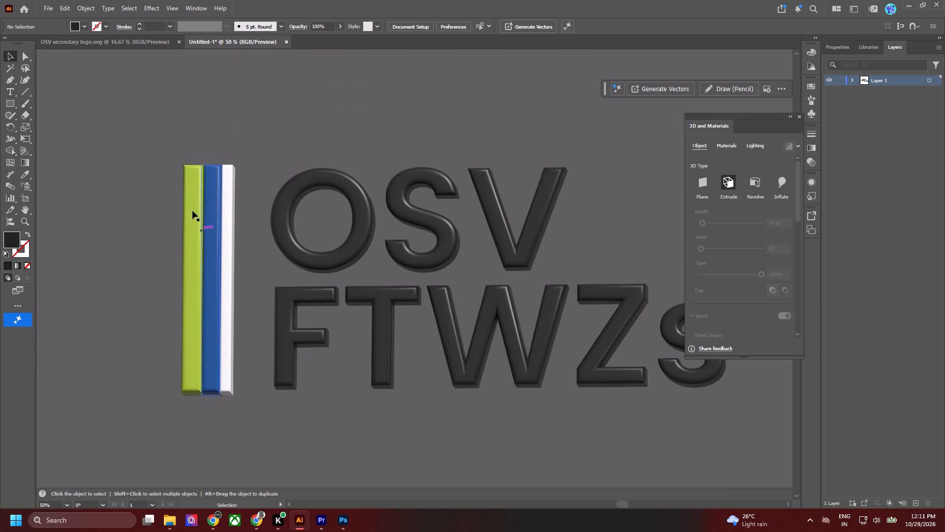
pyautogui.keyDown('alt'); pyautogui.scroll(4, 214, 162); pyautogui.keyUp('alt')
pyautogui.press('space')
pyautogui.moveTo(443, 232); pyautogui.dragTo(271, 124)
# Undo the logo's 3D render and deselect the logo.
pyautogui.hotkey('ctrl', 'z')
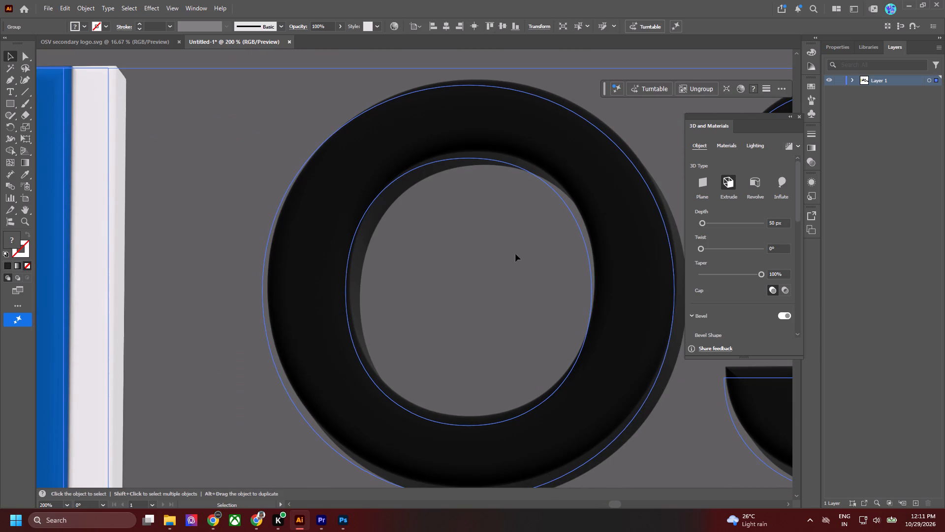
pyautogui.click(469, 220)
# Set the logo's round bevel to 22% width and 35% height.
pyautogui.keyDown('alt'); pyautogui.scroll(-1, 162, 238); pyautogui.keyUp('alt')
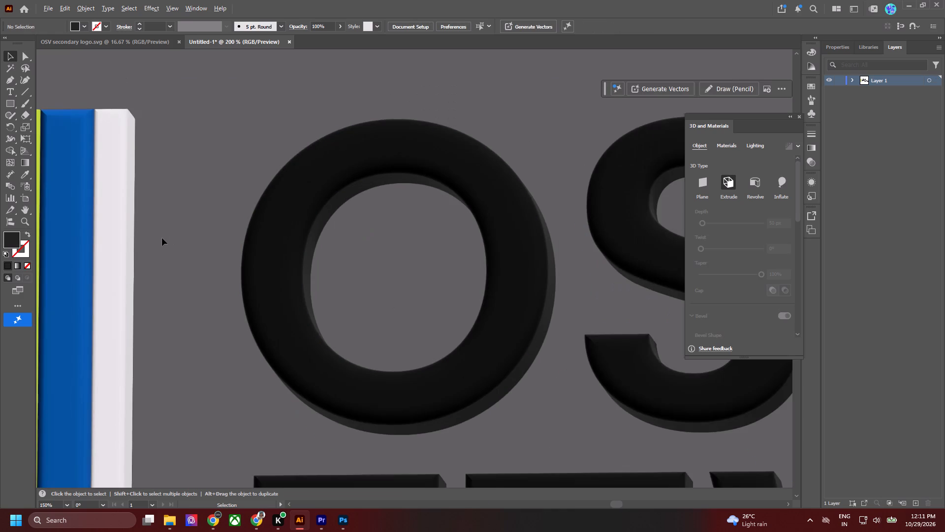
pyautogui.press('space')
pyautogui.moveTo(163, 199); pyautogui.dragTo(341, 243)
pyautogui.click(244, 190)
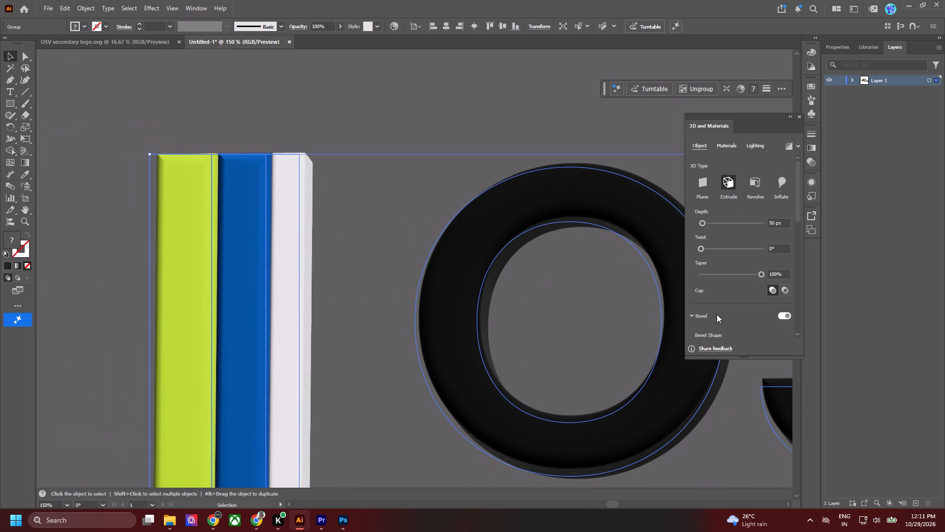
pyautogui.scroll(-7, 717, 314)
pyautogui.click(730, 302)
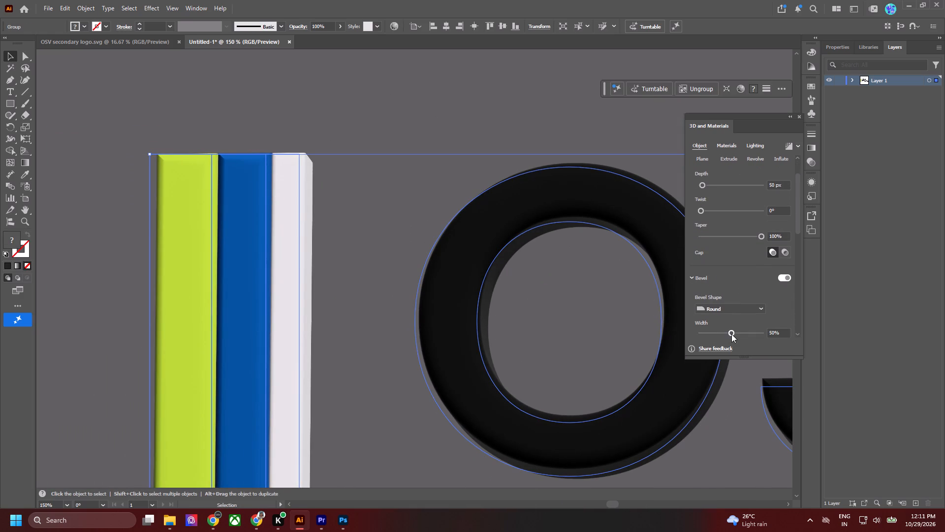
pyautogui.moveTo(731, 334); pyautogui.dragTo(717, 335)
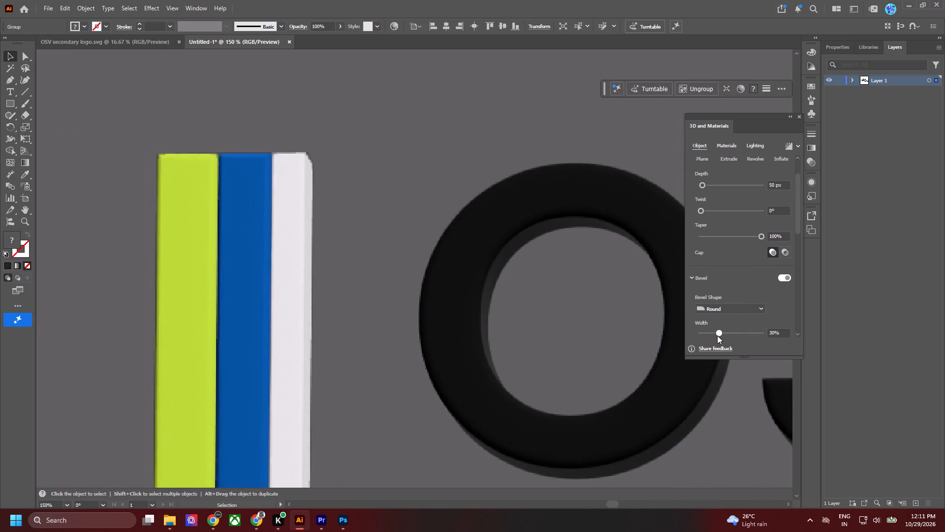
pyautogui.moveTo(717, 335); pyautogui.dragTo(714, 335)
pyautogui.scroll(-7, 687, 322)
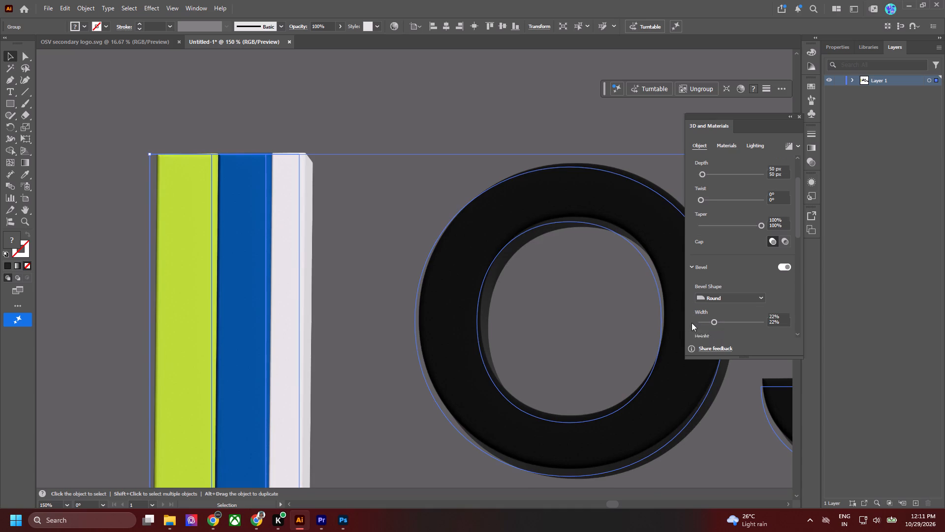
pyautogui.scroll(-1, 692, 323)
pyautogui.moveTo(730, 332); pyautogui.dragTo(722, 333)
# Render the logo's 3D and Materials effect with the reduced bevel.
pyautogui.click(792, 144)
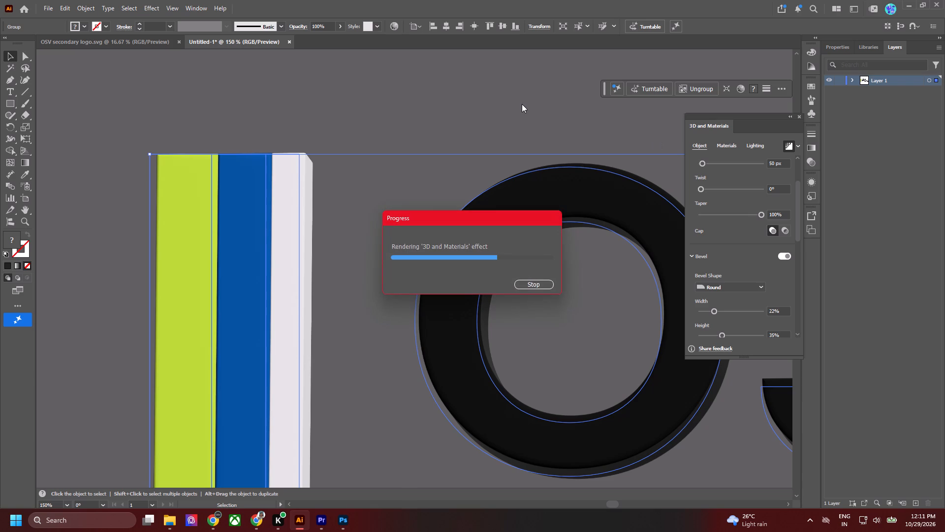
# Switch to Photoshop, save the 21 oct 26.psd post and return to Illustrator.
pyautogui.click(346, 522)
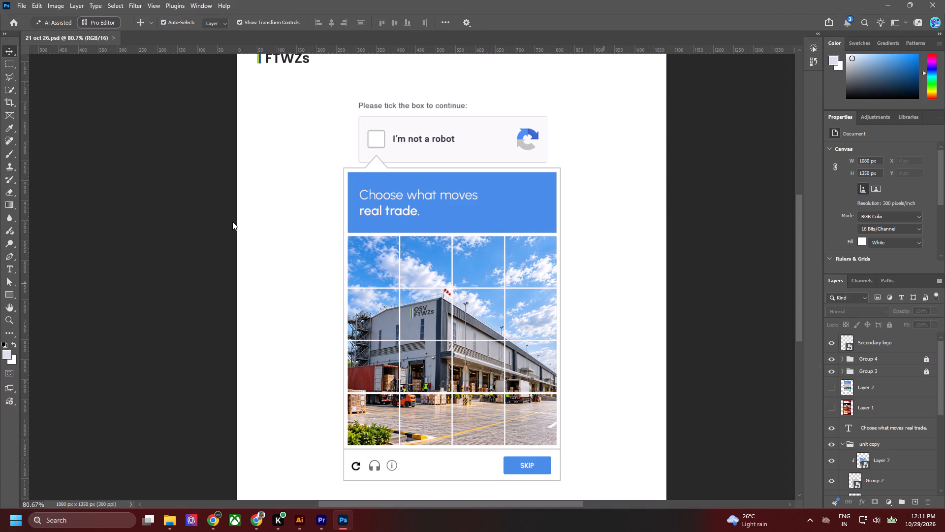
pyautogui.hotkey('ctrl', 's')
pyautogui.hotkey('alt', 'Tab')
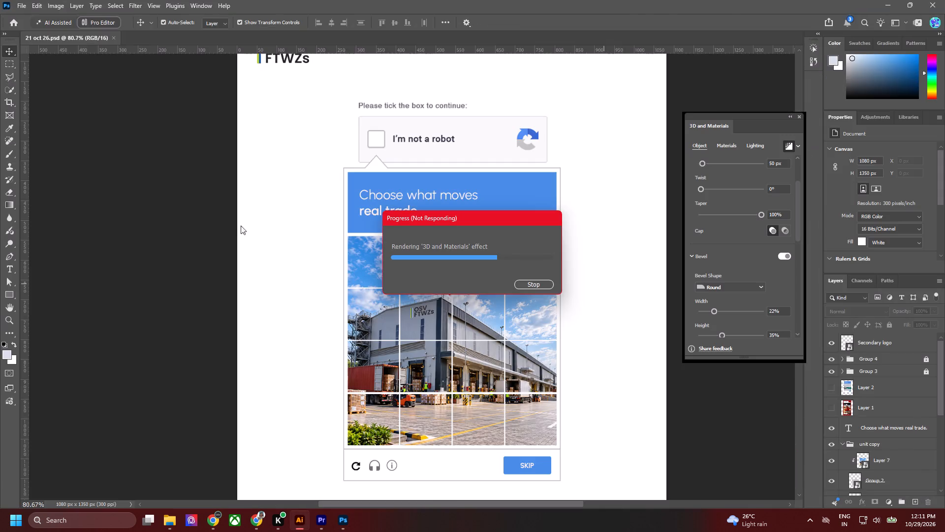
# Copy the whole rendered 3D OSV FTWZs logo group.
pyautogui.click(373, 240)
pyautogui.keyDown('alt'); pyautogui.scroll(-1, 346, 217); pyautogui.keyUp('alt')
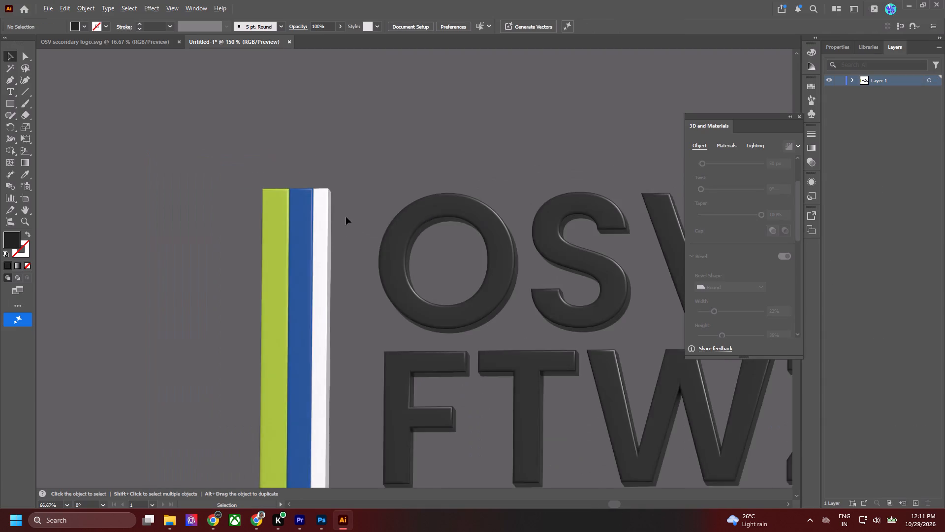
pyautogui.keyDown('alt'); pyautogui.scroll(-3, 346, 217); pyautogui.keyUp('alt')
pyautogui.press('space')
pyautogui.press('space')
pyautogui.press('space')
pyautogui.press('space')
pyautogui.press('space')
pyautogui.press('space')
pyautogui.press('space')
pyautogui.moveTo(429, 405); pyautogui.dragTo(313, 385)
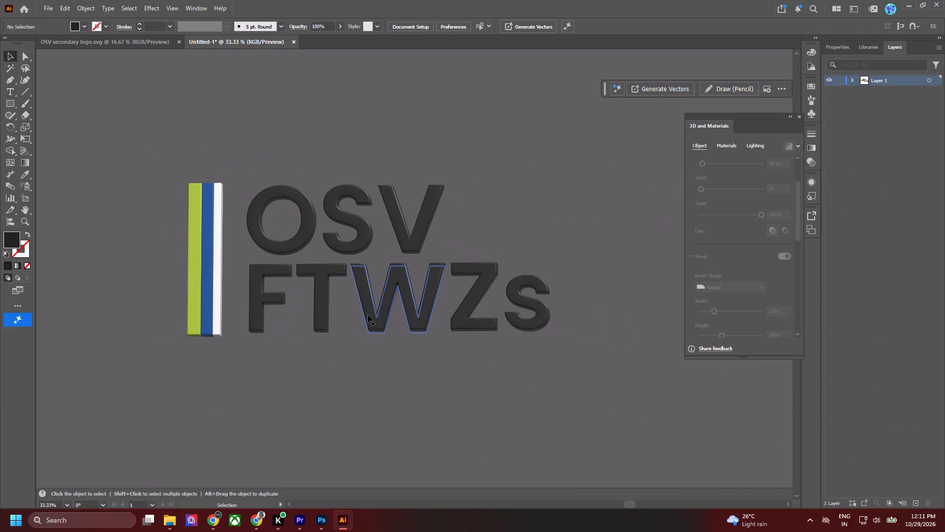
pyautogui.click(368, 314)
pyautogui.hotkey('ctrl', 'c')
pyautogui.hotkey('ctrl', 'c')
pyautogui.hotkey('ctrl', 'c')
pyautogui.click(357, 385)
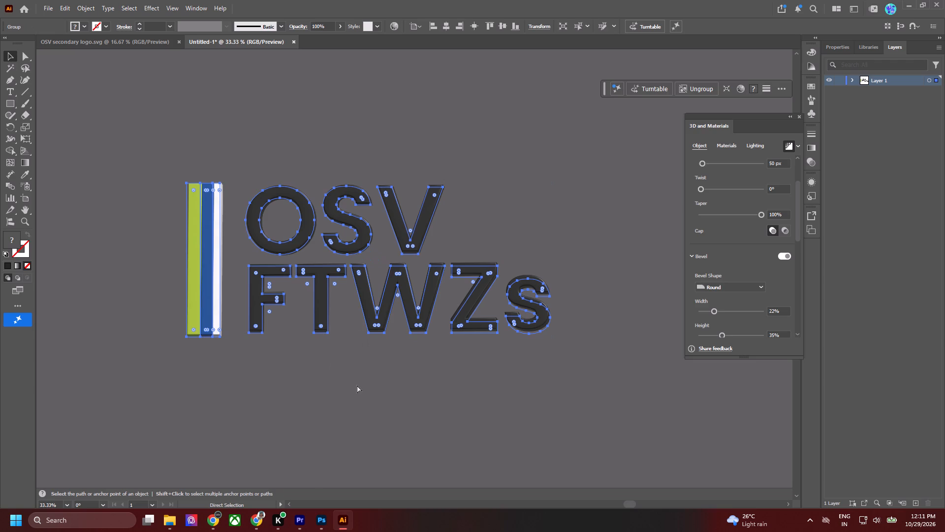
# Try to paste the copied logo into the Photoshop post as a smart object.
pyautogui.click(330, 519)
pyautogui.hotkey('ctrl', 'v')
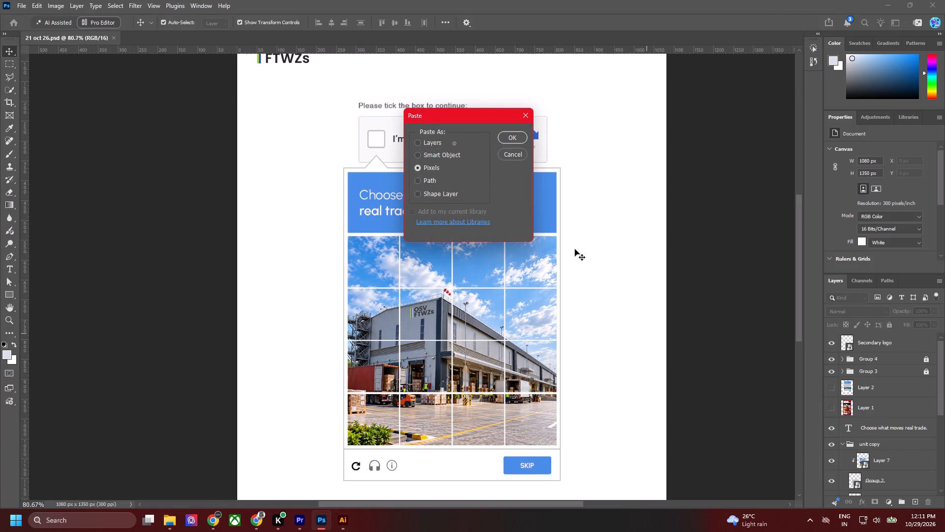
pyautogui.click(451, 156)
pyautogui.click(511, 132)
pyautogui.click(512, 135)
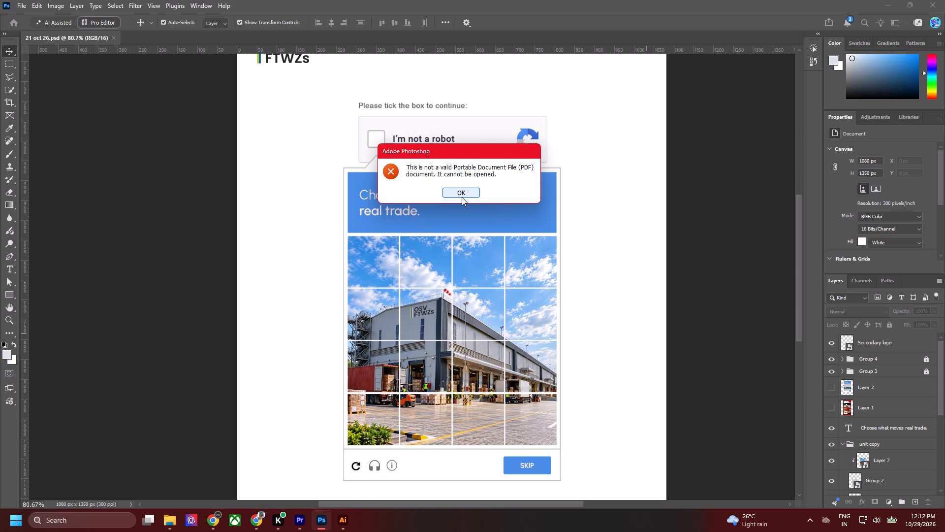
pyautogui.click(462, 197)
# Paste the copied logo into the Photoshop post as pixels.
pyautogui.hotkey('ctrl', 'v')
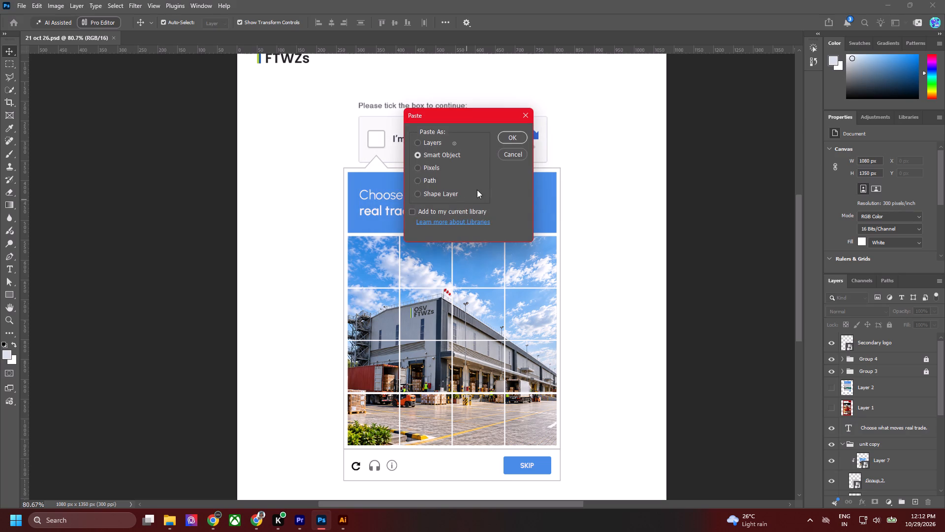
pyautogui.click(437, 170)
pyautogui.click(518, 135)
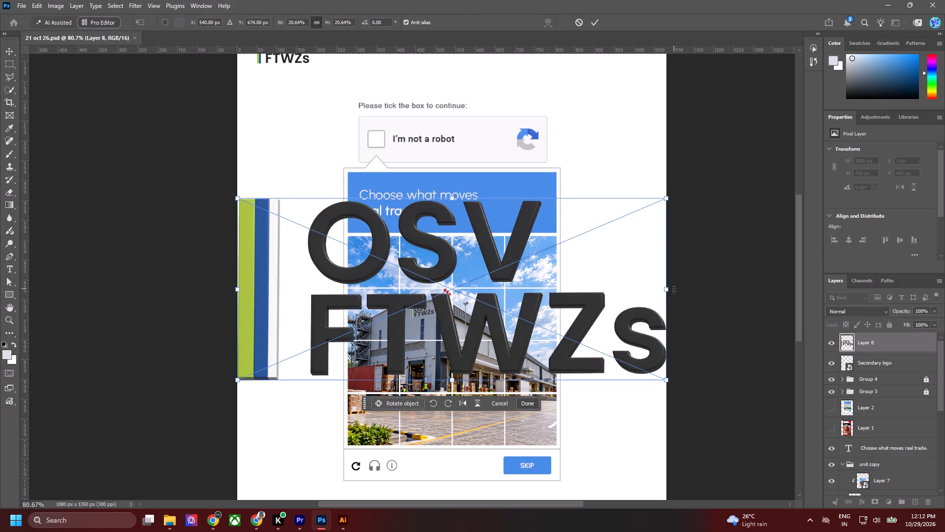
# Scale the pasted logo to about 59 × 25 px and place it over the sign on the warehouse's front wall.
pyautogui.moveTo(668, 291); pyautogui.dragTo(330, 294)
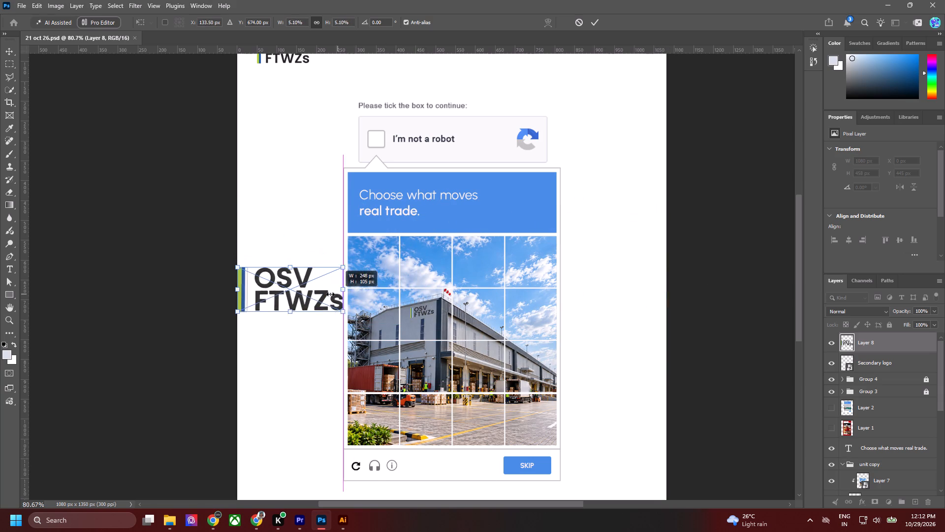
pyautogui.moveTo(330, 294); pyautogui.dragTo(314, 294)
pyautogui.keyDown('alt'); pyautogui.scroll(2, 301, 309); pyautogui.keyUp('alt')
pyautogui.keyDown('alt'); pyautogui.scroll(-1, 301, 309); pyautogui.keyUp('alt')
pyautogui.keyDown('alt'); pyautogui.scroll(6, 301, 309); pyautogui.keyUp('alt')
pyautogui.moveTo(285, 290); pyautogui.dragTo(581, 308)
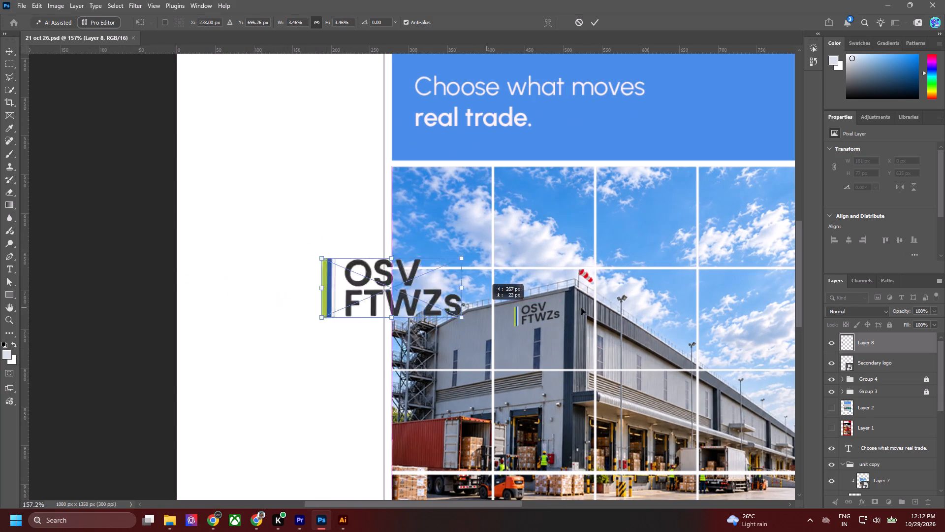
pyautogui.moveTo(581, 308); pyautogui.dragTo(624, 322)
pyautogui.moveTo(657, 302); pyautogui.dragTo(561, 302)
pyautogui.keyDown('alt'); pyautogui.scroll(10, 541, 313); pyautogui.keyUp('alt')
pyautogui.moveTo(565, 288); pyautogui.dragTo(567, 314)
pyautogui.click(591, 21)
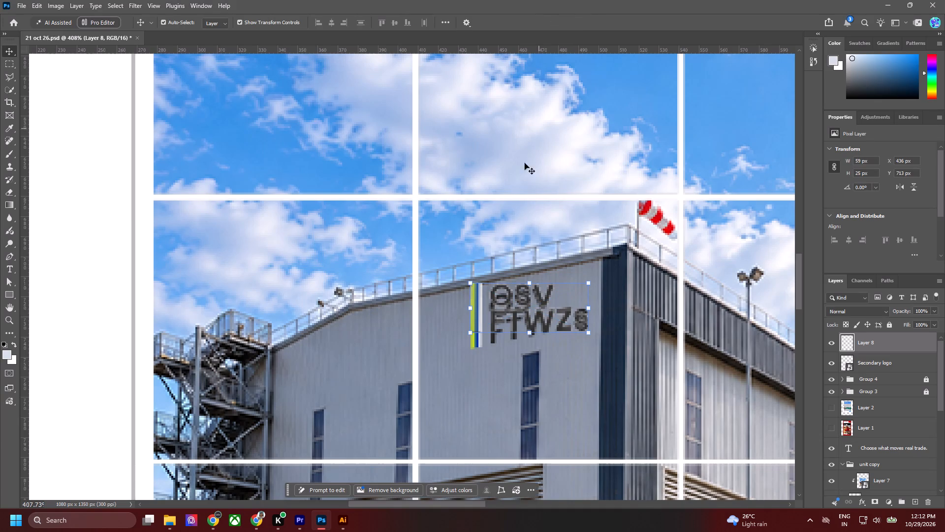
# Hide the Secondary logo layer.
pyautogui.click(830, 369)
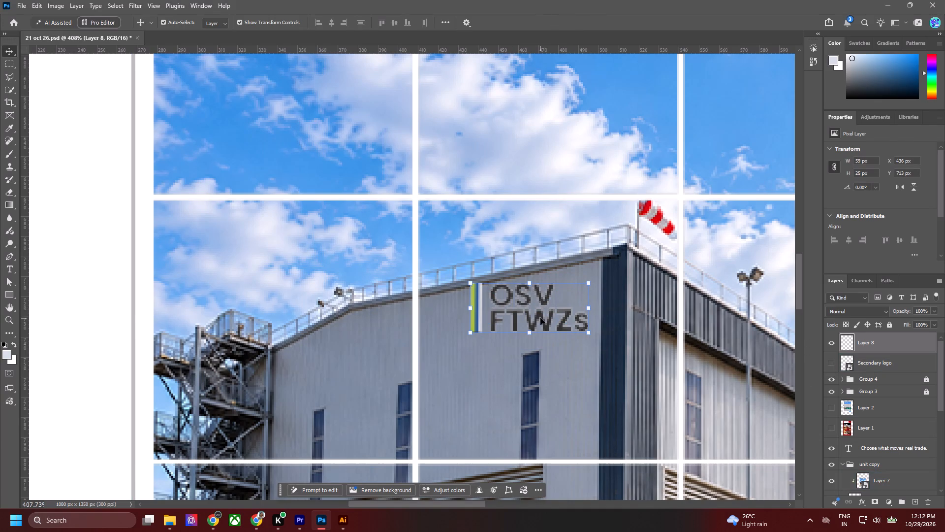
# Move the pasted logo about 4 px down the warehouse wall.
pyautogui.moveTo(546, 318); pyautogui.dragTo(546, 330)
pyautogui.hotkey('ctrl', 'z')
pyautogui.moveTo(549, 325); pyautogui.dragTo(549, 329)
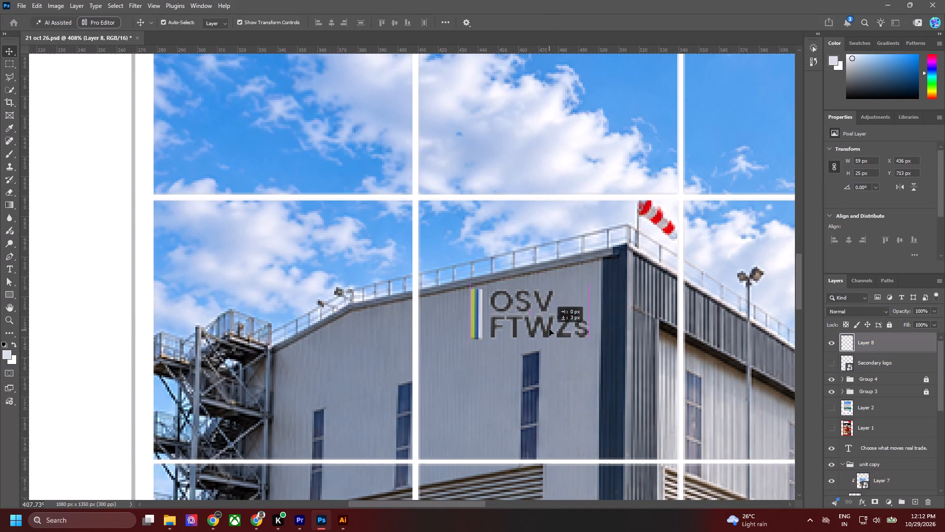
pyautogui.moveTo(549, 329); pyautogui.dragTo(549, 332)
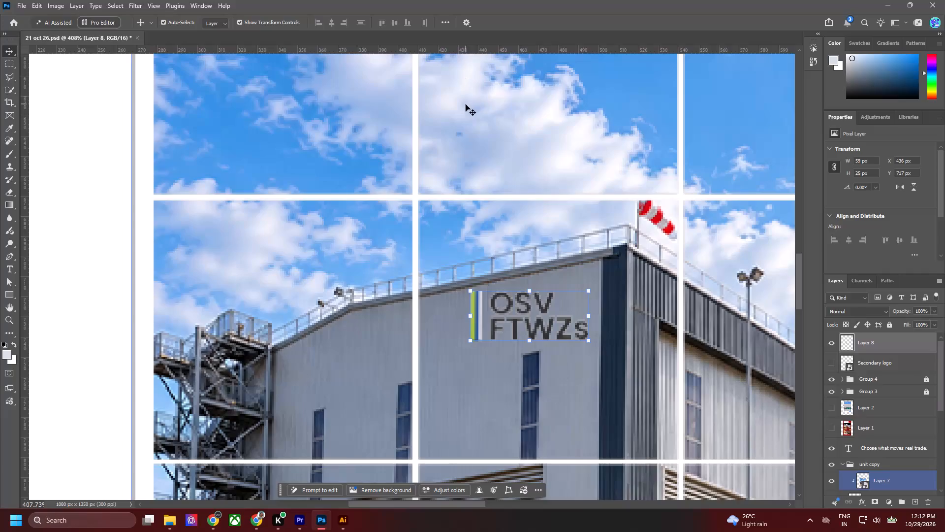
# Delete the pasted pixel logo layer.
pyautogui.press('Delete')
# Switch back to the 3D logo in Illustrator and deselect it, keeping the full workspace displayed.
pyautogui.hotkey('alt', 'Tab')
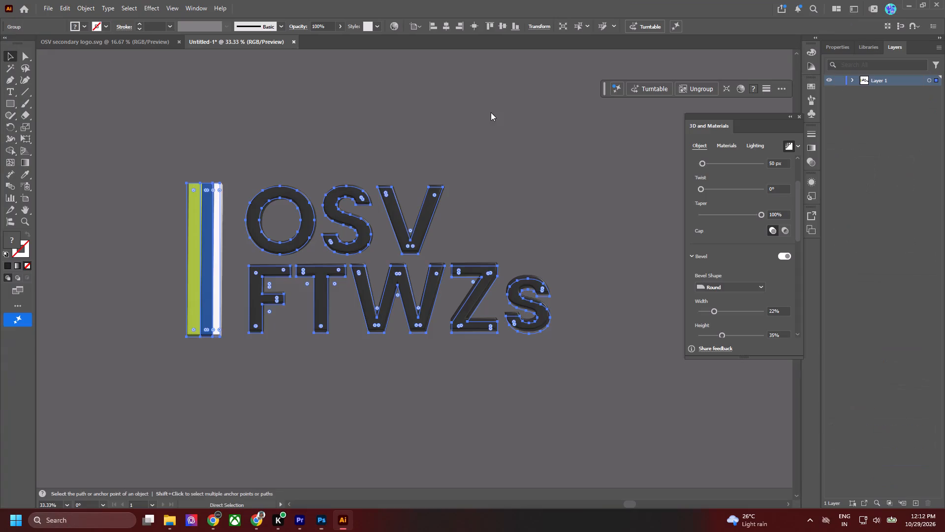
pyautogui.press('Tab')
pyautogui.hotkey('alt', 'Tab')
pyautogui.hotkey('alt', 'Tab')
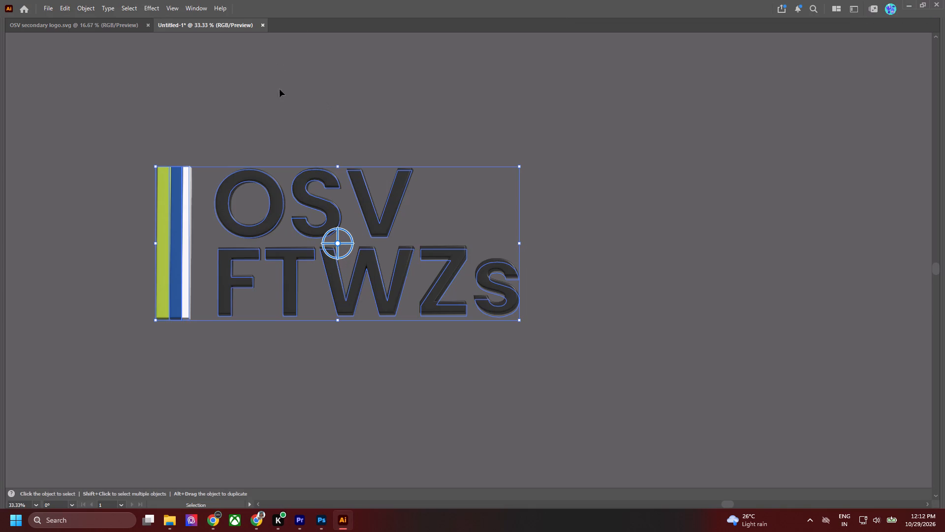
pyautogui.doubleClick(289, 121)
pyautogui.write('fff')
pyautogui.press('Tab')
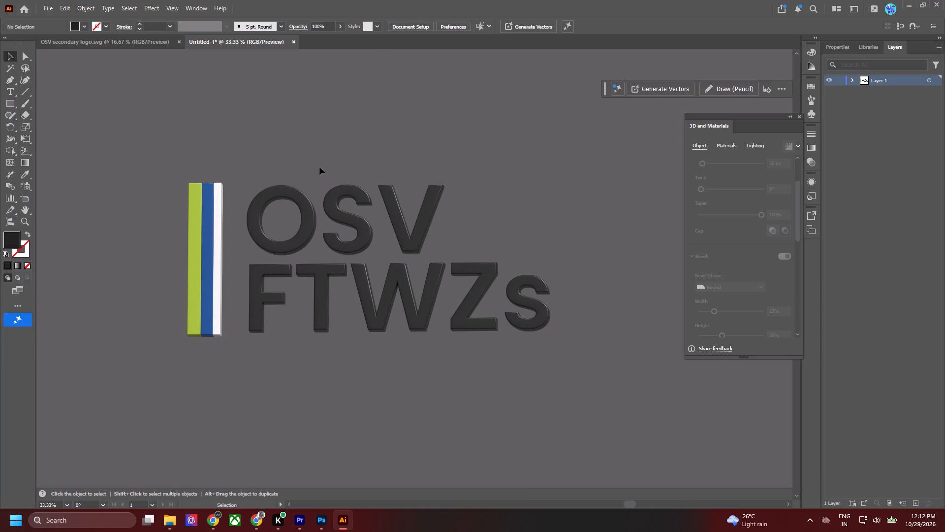
# Tilt the 3D logo slightly around its horizontal X axis so more of the letters' undersides show.
pyautogui.click(352, 220)
pyautogui.moveTo(368, 262); pyautogui.dragTo(368, 256)
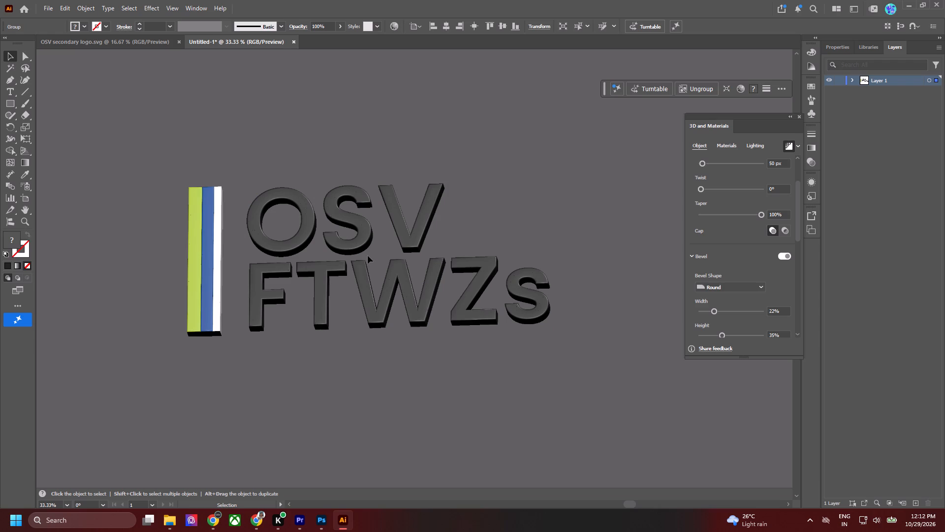
pyautogui.click(371, 262)
pyautogui.click(368, 209)
pyautogui.click(364, 224)
pyautogui.click(371, 242)
pyautogui.moveTo(504, 181); pyautogui.dragTo(337, 294)
pyautogui.press('v')
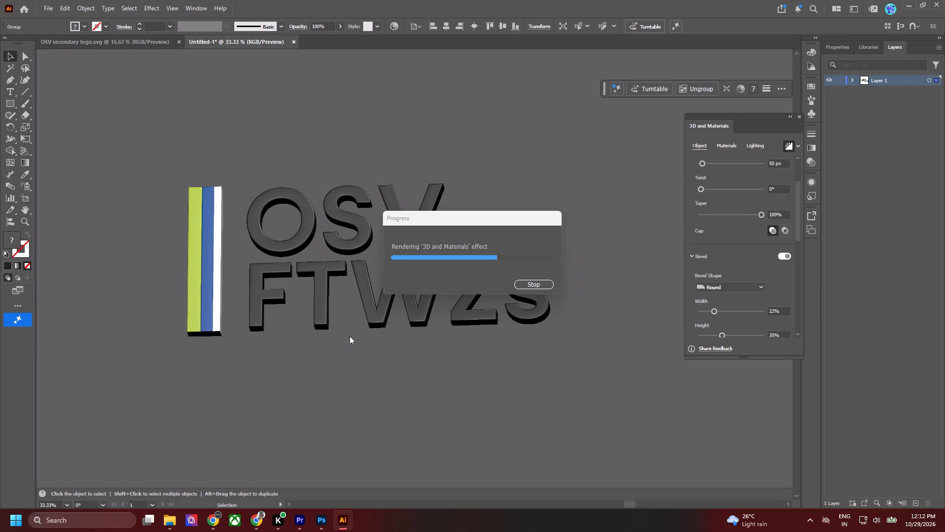
# Switch to Premiere and close it.
pyautogui.click(301, 517)
pyautogui.click(944, 0)
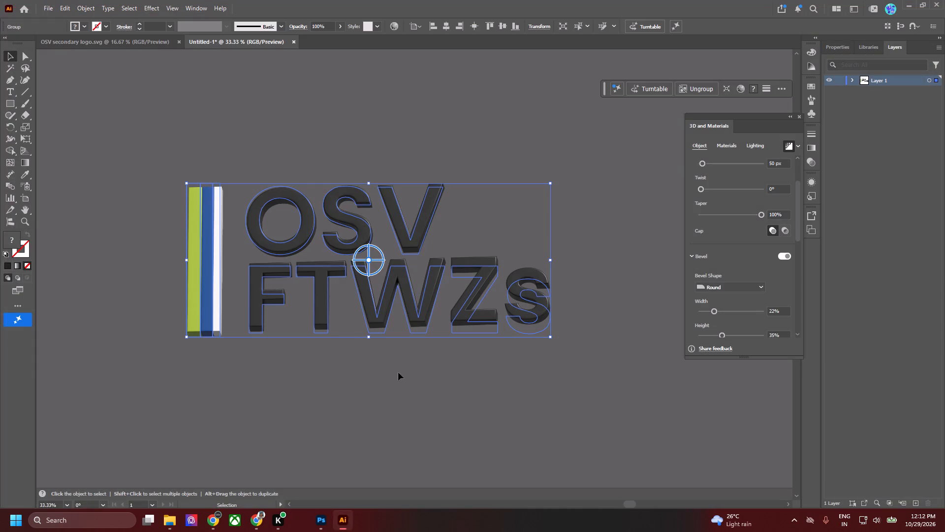
# Compare the tilted logo with the Photoshop post, and rotate it a few degrees counter-clockwise around its Z axis.
pyautogui.click(392, 361)
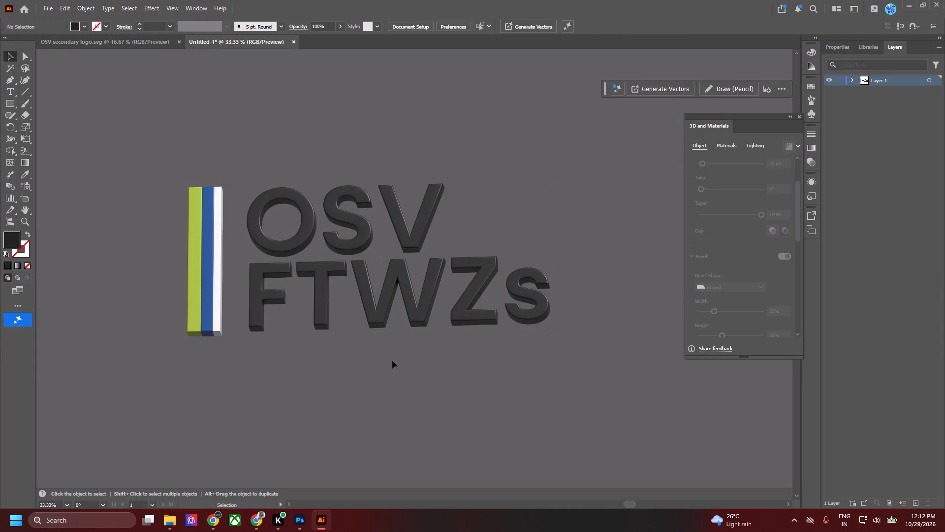
pyautogui.hotkey('alt', 'Tab')
pyautogui.hotkey('alt', 'Tab')
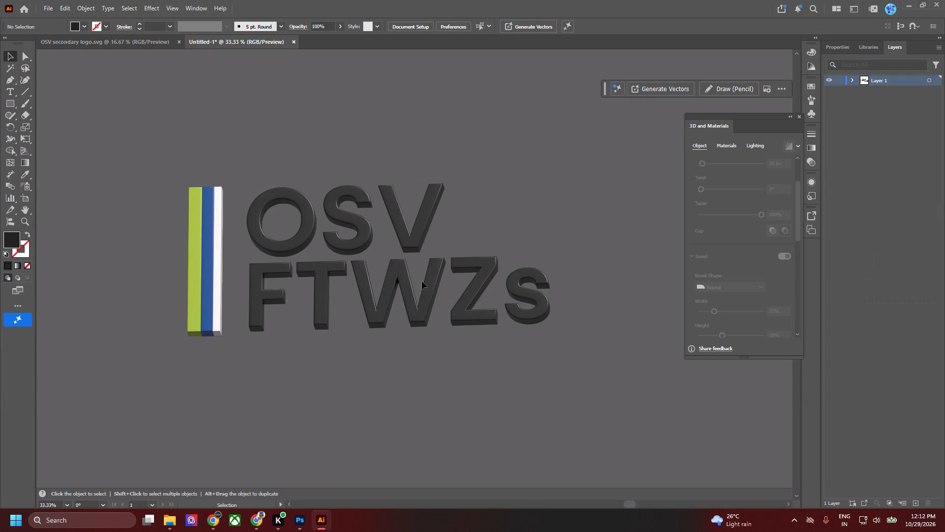
pyautogui.click(433, 284)
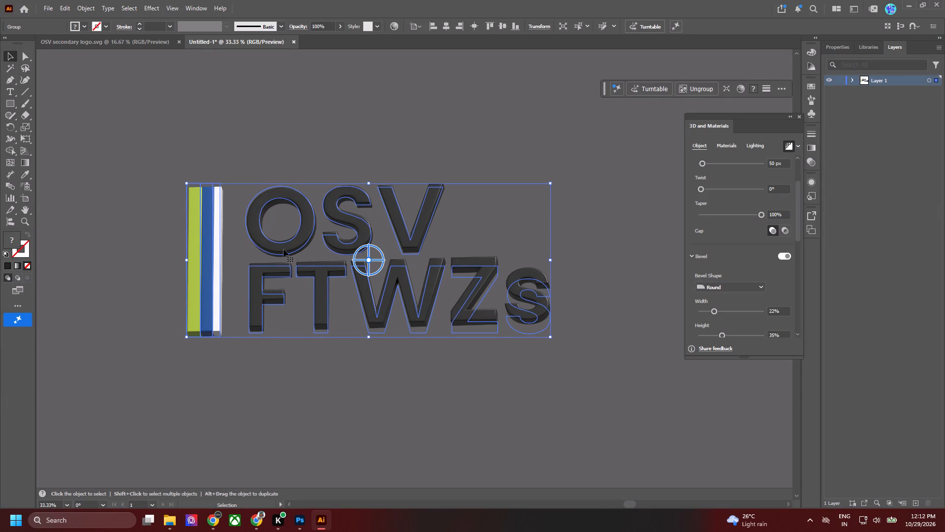
pyautogui.moveTo(382, 254); pyautogui.dragTo(382, 253)
pyautogui.moveTo(382, 253); pyautogui.dragTo(381, 252)
pyautogui.moveTo(381, 252); pyautogui.dragTo(379, 247)
pyautogui.click(369, 252)
pyautogui.click(362, 241)
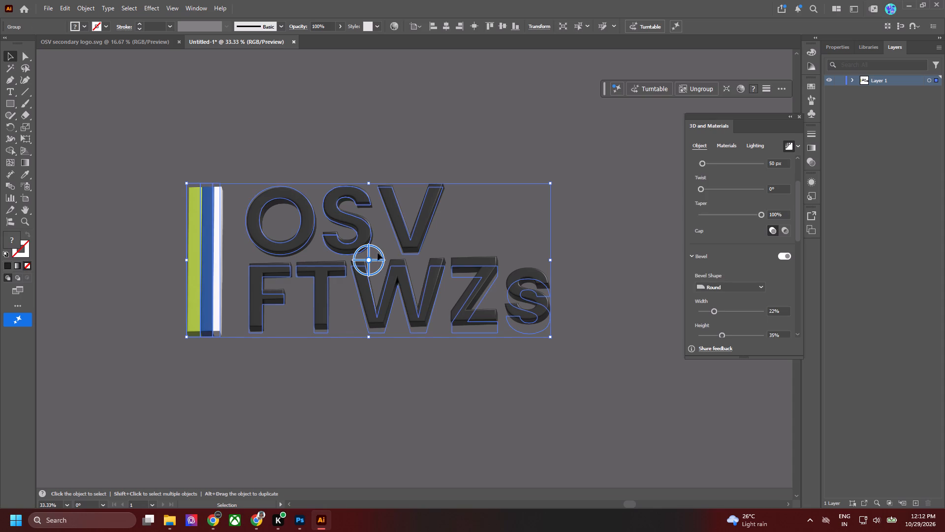
pyautogui.click(378, 250)
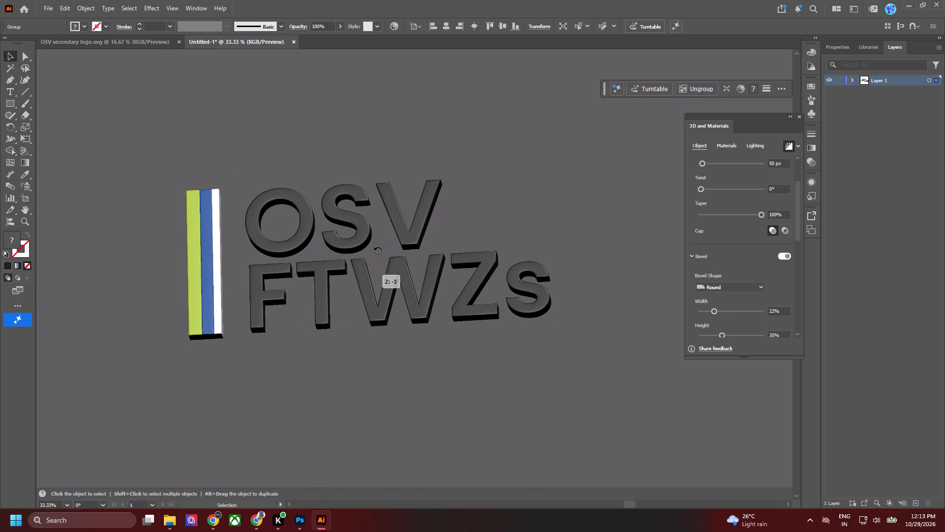
# Render the rotated 3D logo and compare its angle with the warehouse wall in Photoshop.
pyautogui.click(790, 145)
pyautogui.click(350, 357)
pyautogui.hotkey('alt', 'Tab')
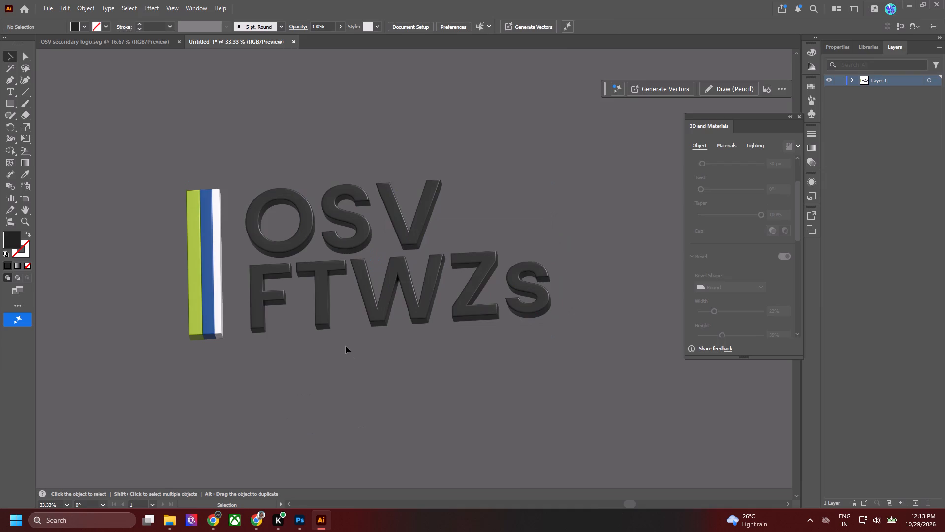
pyautogui.hotkey('alt', 'Tab')
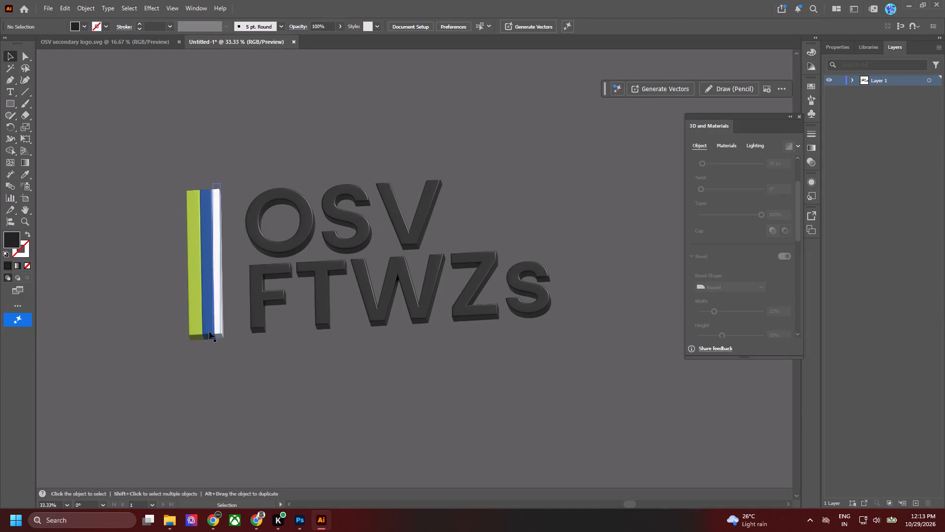
# Turn off ray tracing for the 3D OSV FTWZs logo and rotate it slightly so its stripes lean toward the letters.
pyautogui.click(209, 328)
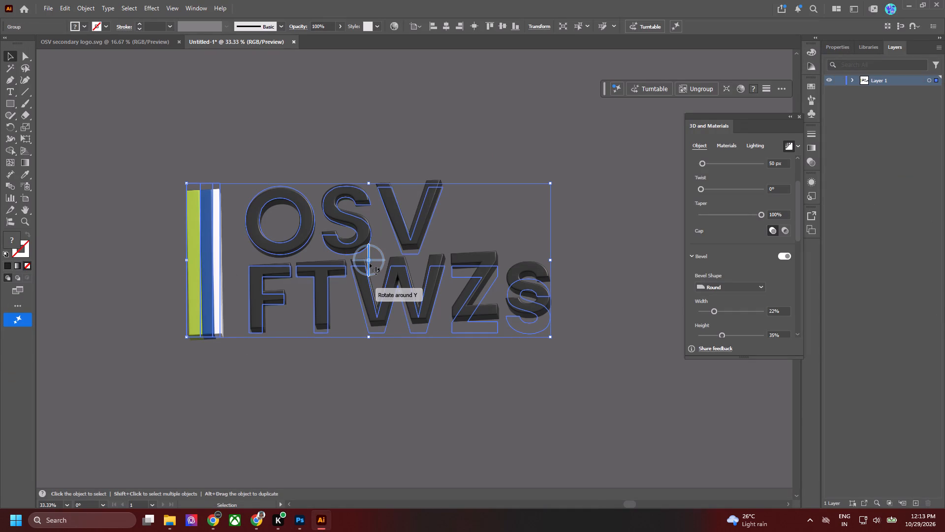
pyautogui.click(373, 264)
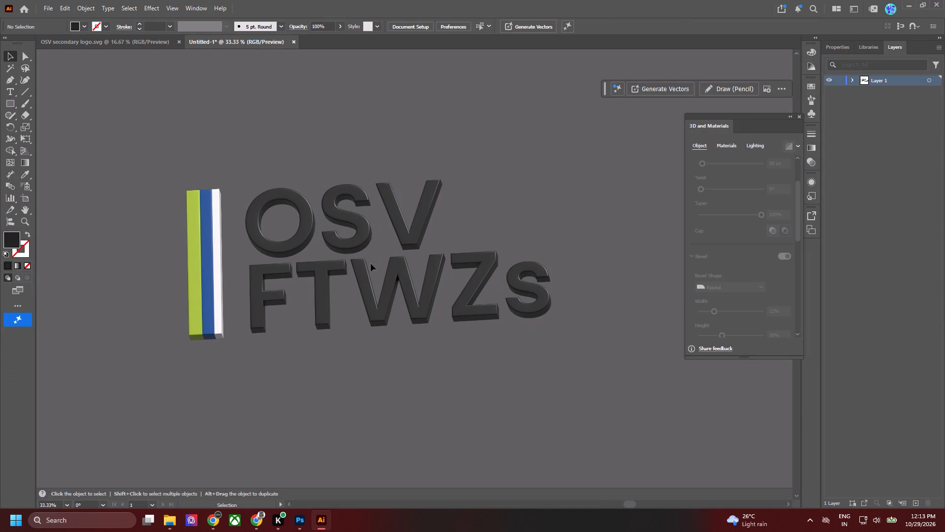
pyautogui.click(369, 265)
pyautogui.click(363, 264)
pyautogui.click(791, 141)
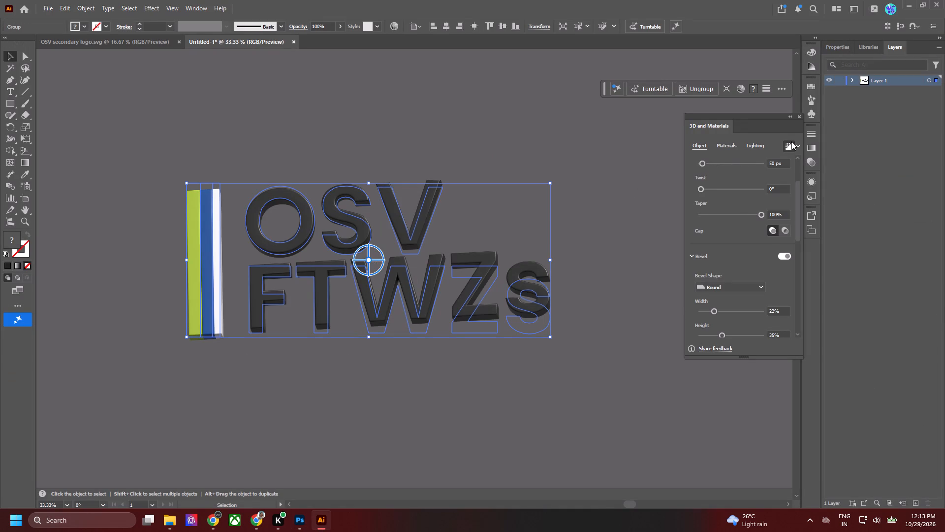
pyautogui.click(405, 145)
pyautogui.click(371, 262)
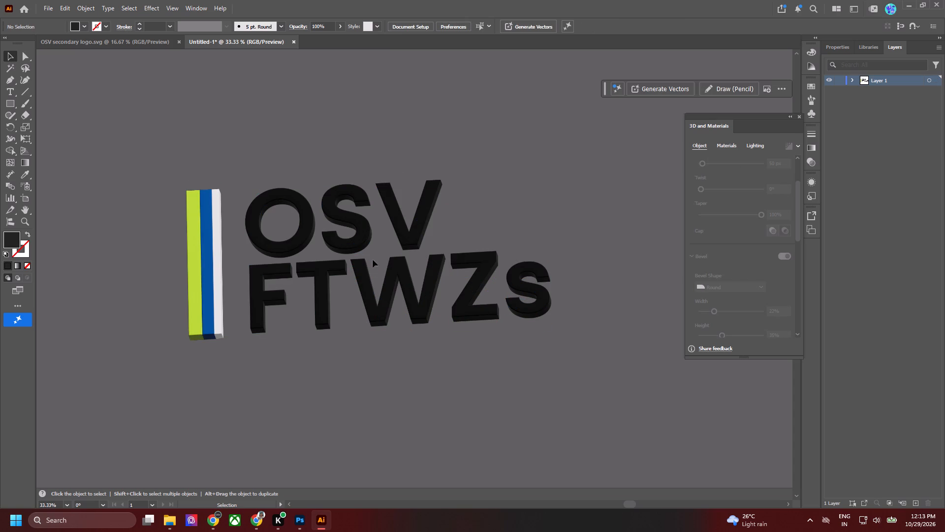
pyautogui.click(398, 240)
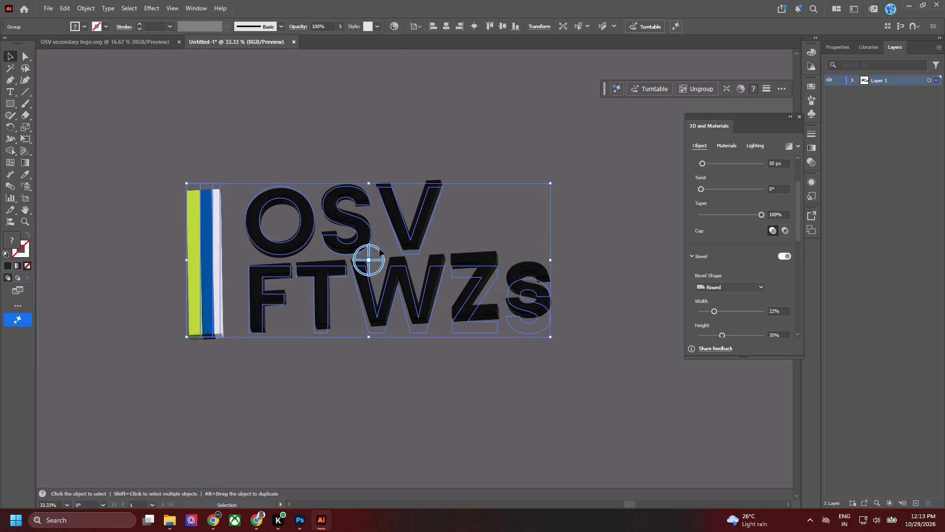
pyautogui.click(368, 259)
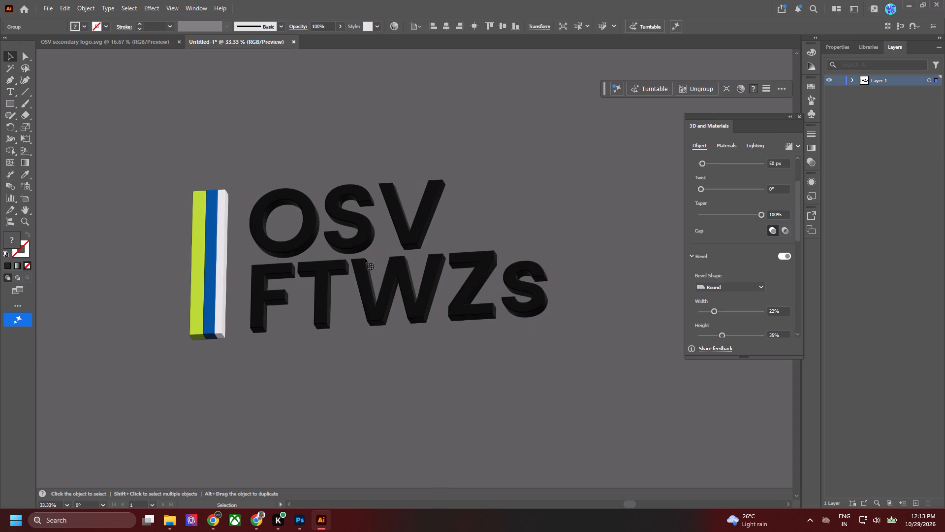
pyautogui.click(629, 131)
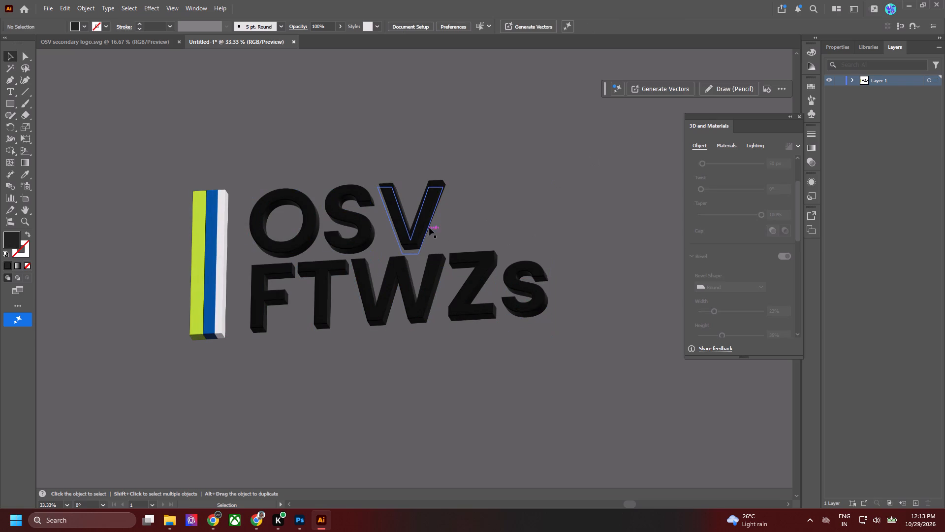
# Render the rotated 3D logo with ray tracing.
pyautogui.click(474, 252)
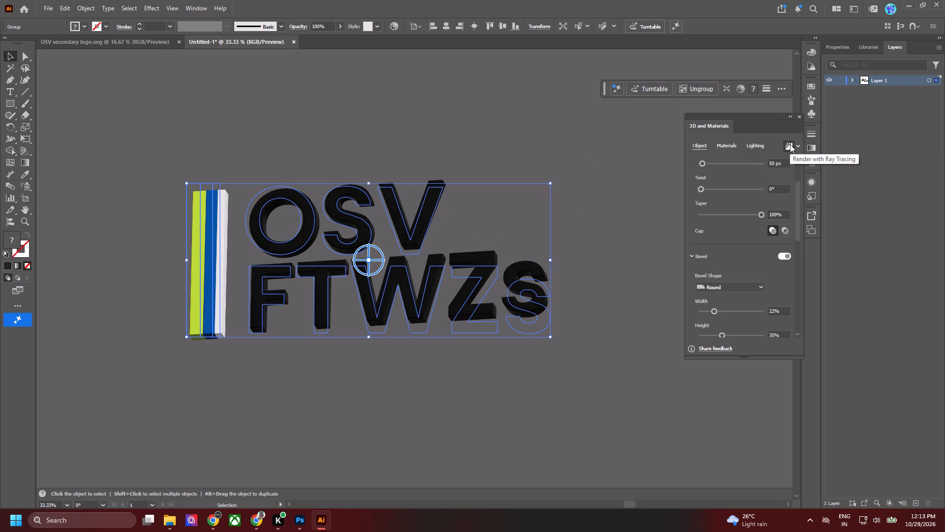
pyautogui.click(790, 144)
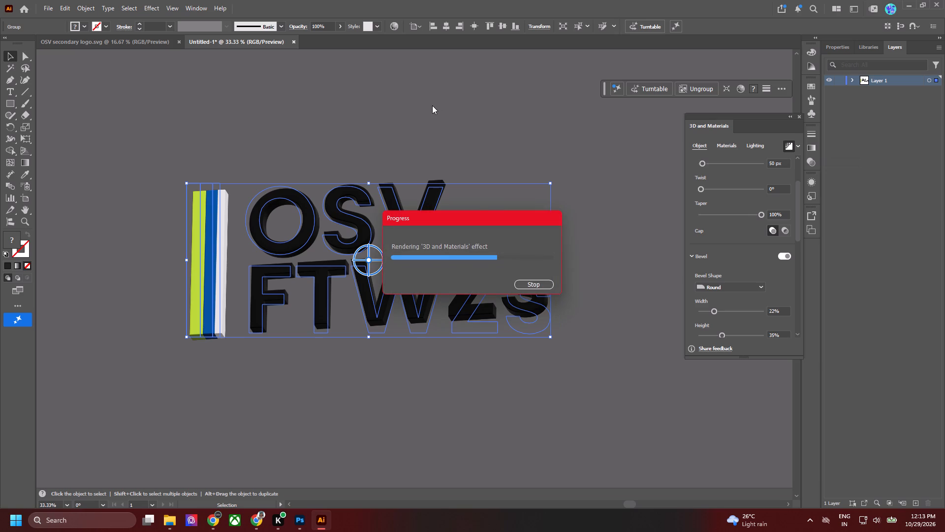
pyautogui.click(432, 105)
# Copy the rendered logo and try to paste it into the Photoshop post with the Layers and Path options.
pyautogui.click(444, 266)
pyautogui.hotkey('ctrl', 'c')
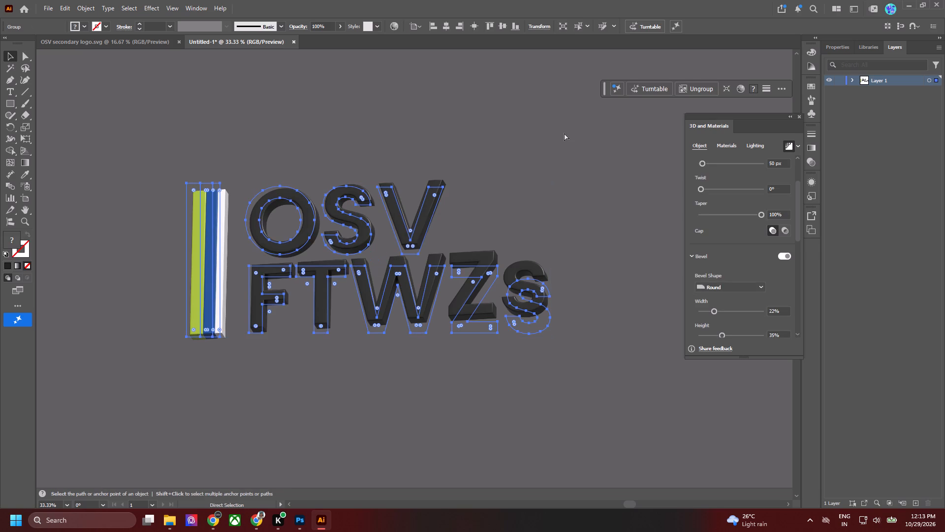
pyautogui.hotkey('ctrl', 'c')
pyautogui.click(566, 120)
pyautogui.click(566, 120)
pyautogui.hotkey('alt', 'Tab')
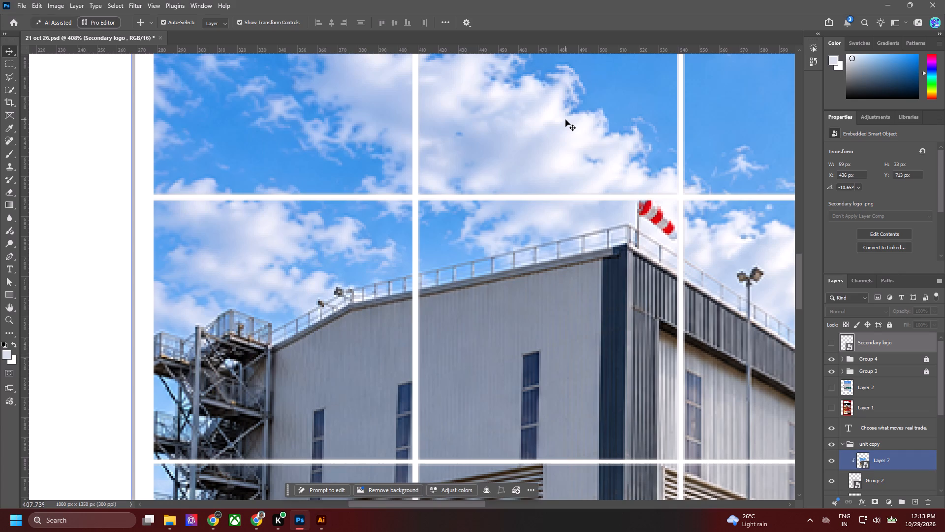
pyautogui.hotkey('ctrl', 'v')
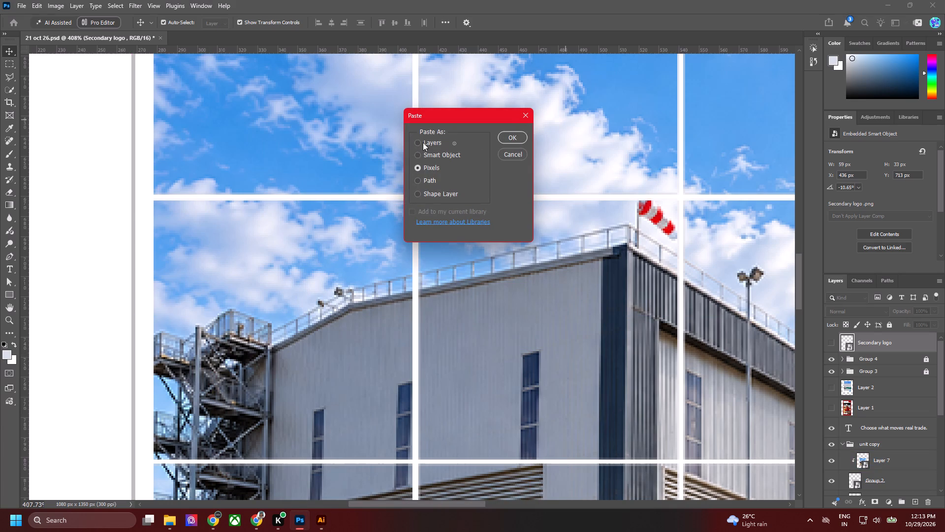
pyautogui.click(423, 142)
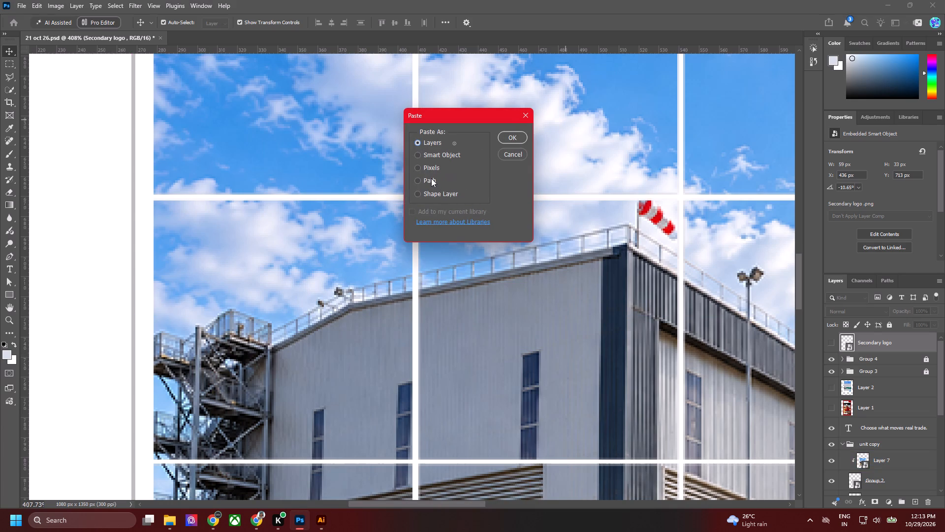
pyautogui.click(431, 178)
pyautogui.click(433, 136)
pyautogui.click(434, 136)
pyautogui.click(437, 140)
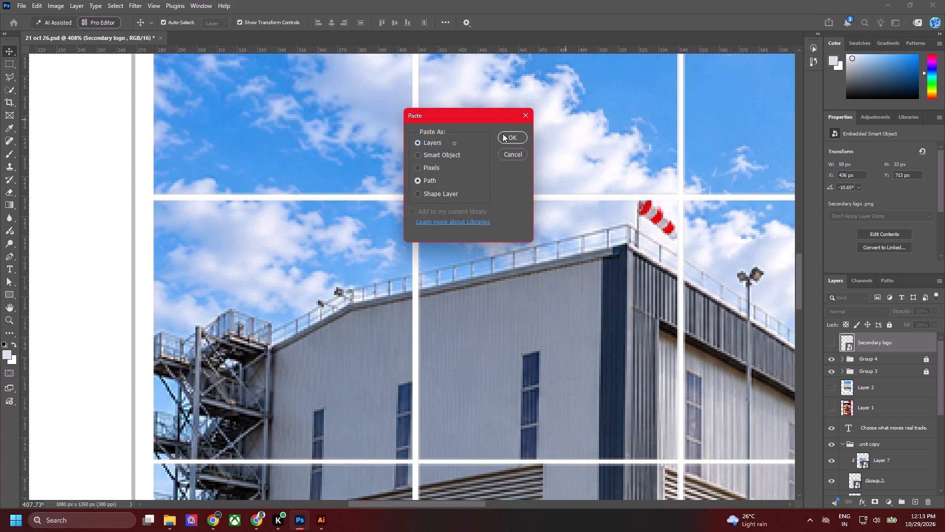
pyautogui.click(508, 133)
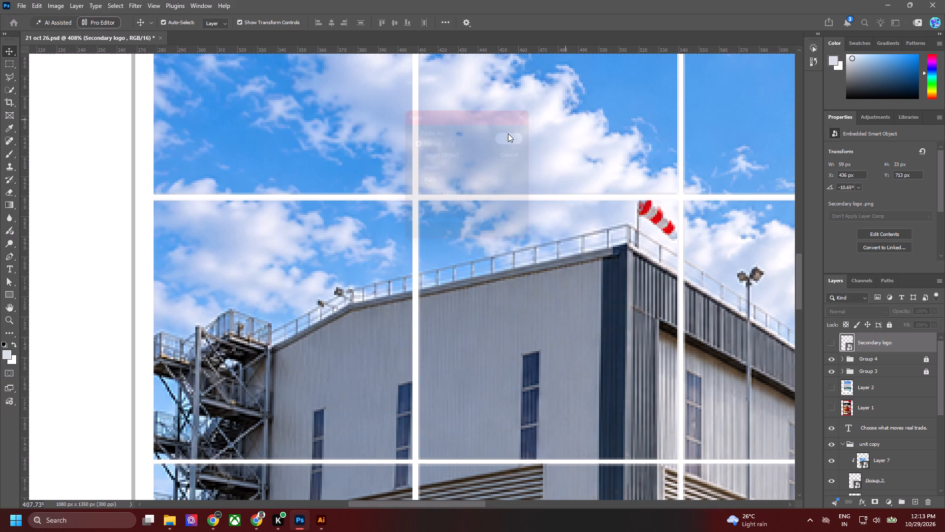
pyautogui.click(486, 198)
# Switch back to Illustrator and move the 3D logo onto the centre of Artboard 1.
pyautogui.hotkey('alt', 'Tab')
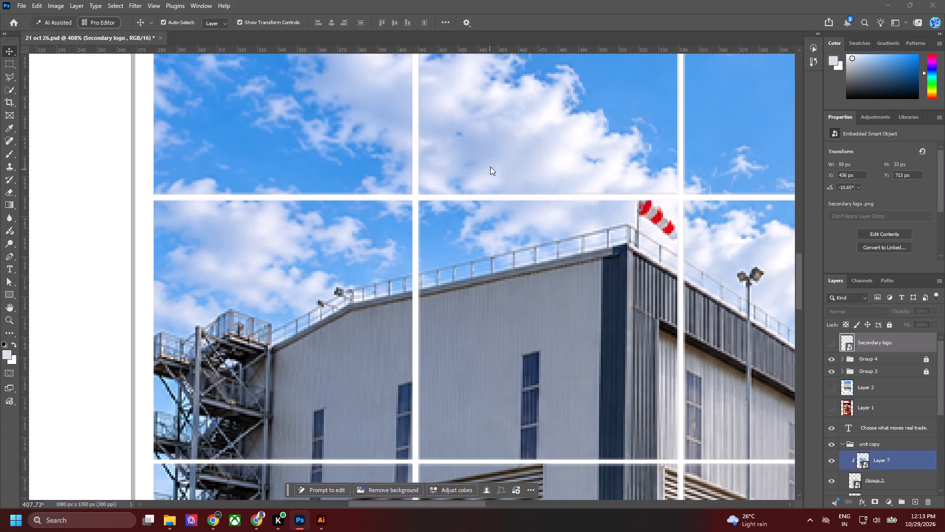
pyautogui.click(492, 166)
pyautogui.click(390, 203)
pyautogui.scroll(-2, 166, 148)
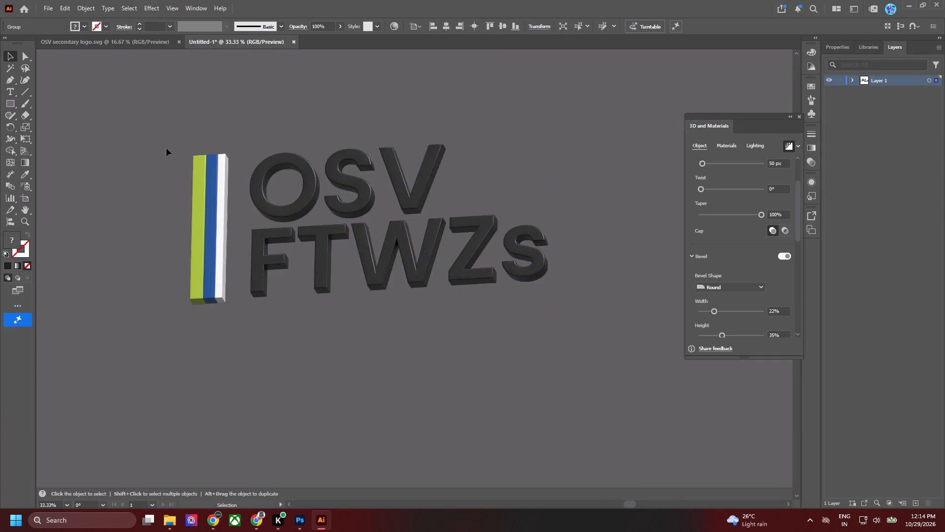
pyautogui.scroll(-8, 166, 148)
pyautogui.press('space')
pyautogui.moveTo(185, 210); pyautogui.dragTo(337, 294)
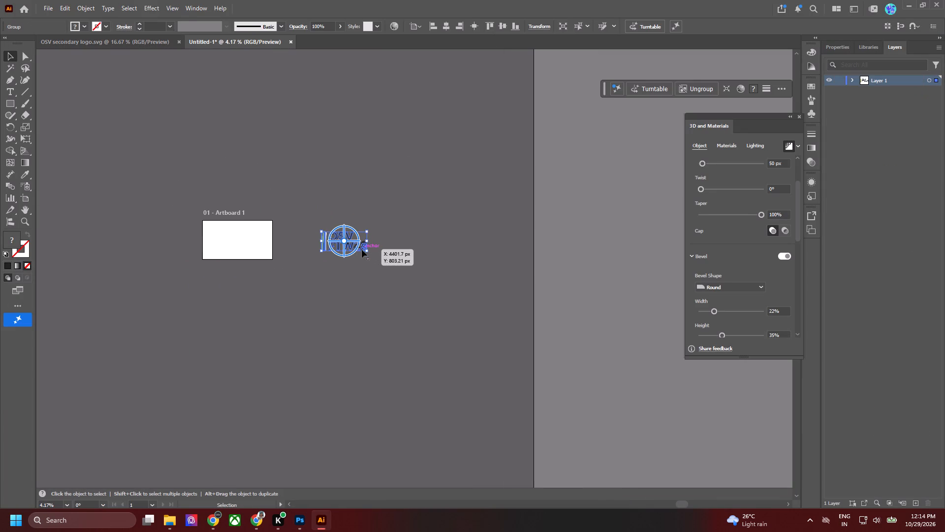
pyautogui.click(362, 250)
pyautogui.moveTo(359, 249); pyautogui.dragTo(256, 250)
pyautogui.keyDown('alt'); pyautogui.scroll(3, 259, 239); pyautogui.keyUp('alt')
pyautogui.keyDown('alt'); pyautogui.scroll(-1, 258, 239); pyautogui.keyUp('alt')
pyautogui.keyDown('alt'); pyautogui.scroll(6, 258, 239); pyautogui.keyUp('alt')
pyautogui.press('space')
pyautogui.moveTo(262, 238); pyautogui.dragTo(630, 160)
pyautogui.keyDown('alt'); pyautogui.scroll(-4, 445, 180); pyautogui.keyUp('alt')
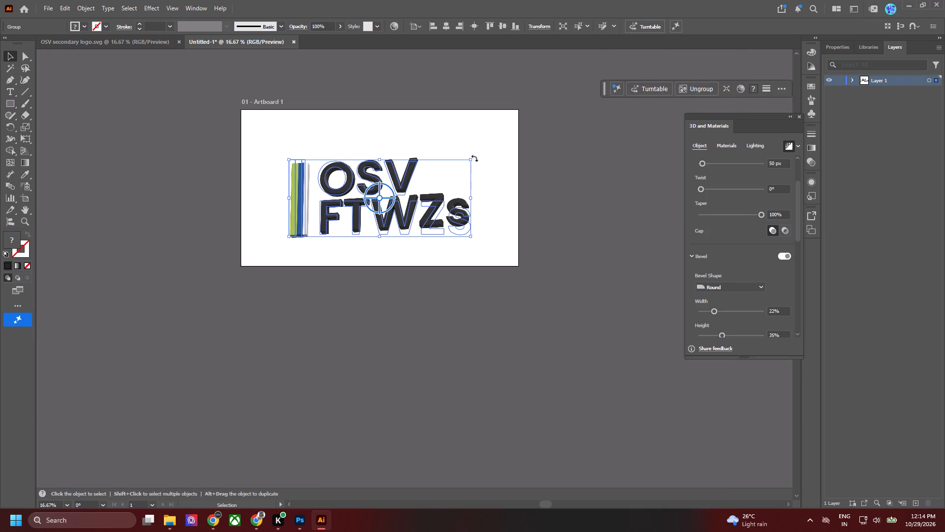
# Enlarge the logo proportionally from its centre to about 1727 × 729 px, nearly filling the artboard's width, and let it re-render.
pyautogui.keyDown('alt'); pyautogui.moveTo(472, 158); pyautogui.dragTo(504, 136); pyautogui.keyUp('alt')
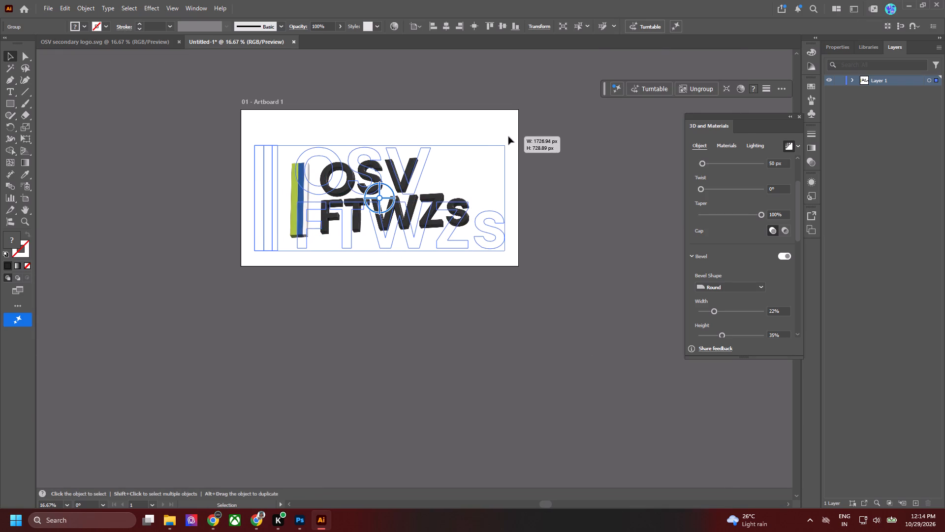
pyautogui.click(563, 173)
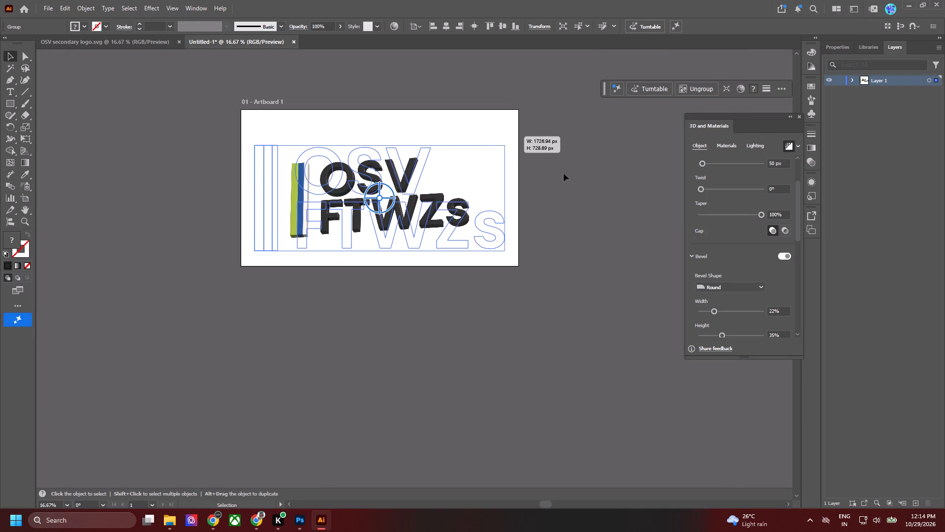
pyautogui.click(564, 173)
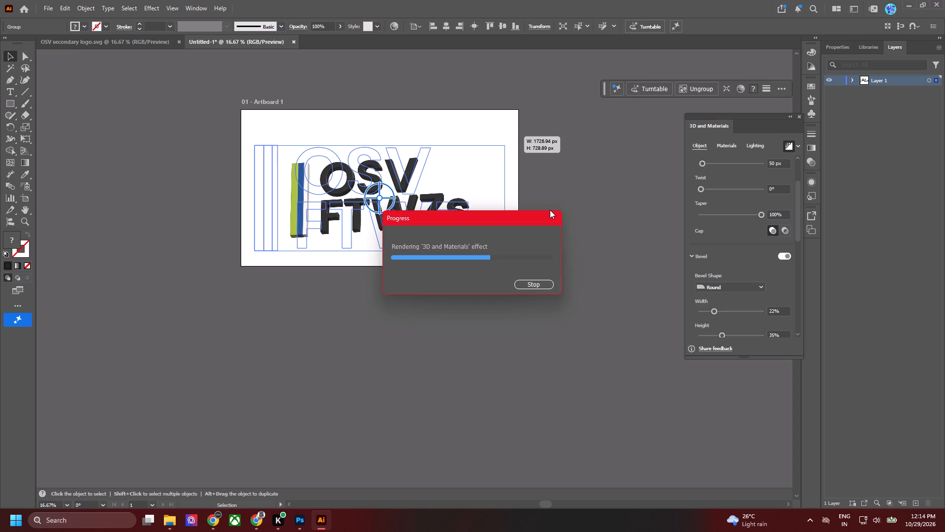
pyautogui.moveTo(517, 219); pyautogui.dragTo(550, 221)
pyautogui.click(634, 165)
pyautogui.moveTo(498, 219); pyautogui.dragTo(493, 217)
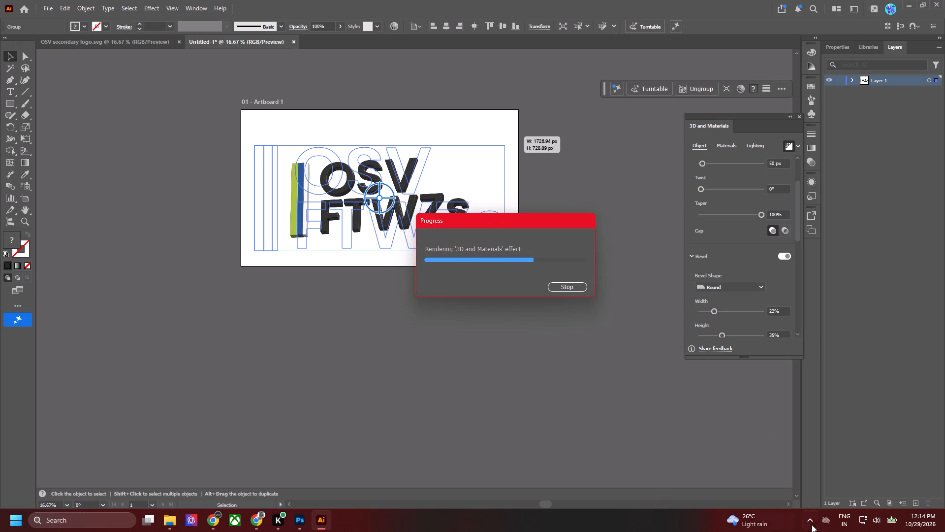
pyautogui.click(449, 393)
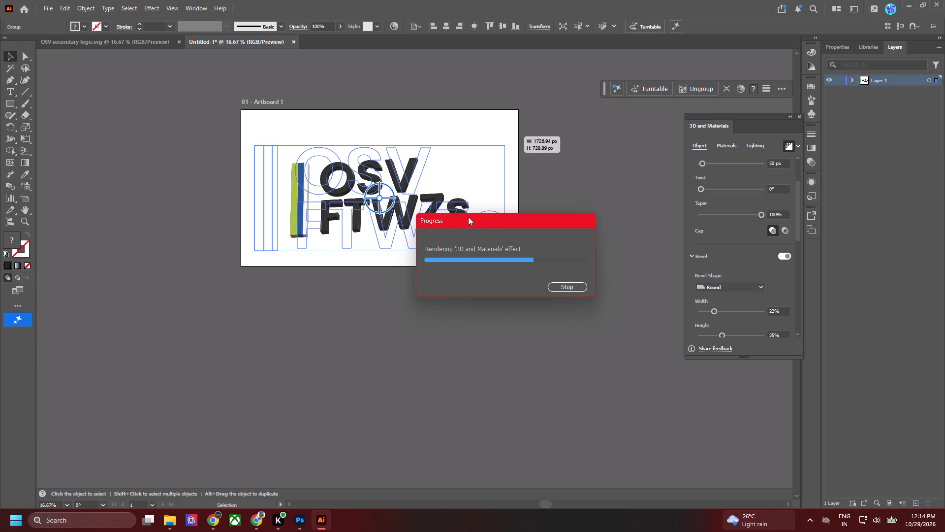
pyautogui.click(468, 217)
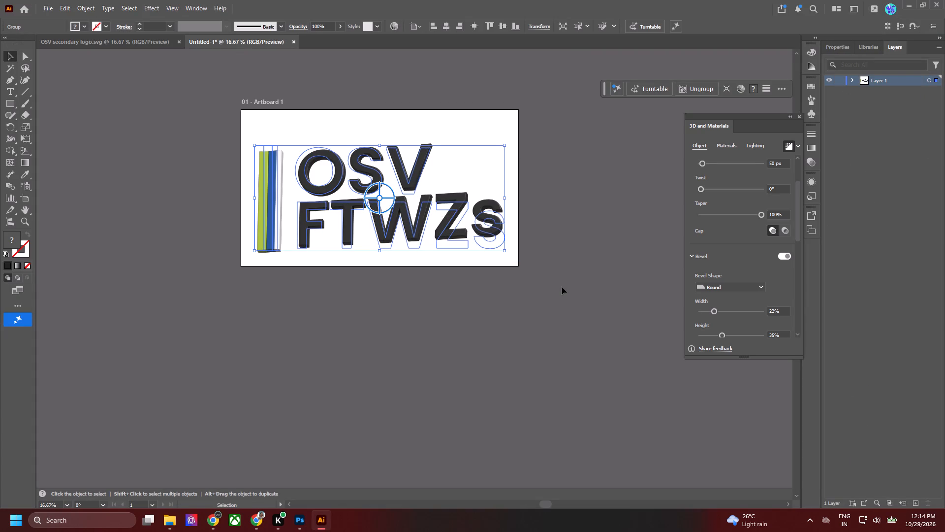
# Deselect the 3D logo and export Artboard 1 for screens as a 1x PNG into the Downloads folder.
pyautogui.click(569, 321)
pyautogui.keyDown('alt'); pyautogui.scroll(4, 506, 292); pyautogui.keyUp('alt')
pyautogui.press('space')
pyautogui.moveTo(394, 148); pyautogui.dragTo(535, 356)
pyautogui.keyDown('alt'); pyautogui.scroll(-3, 441, 260); pyautogui.keyUp('alt')
pyautogui.click(395, 323)
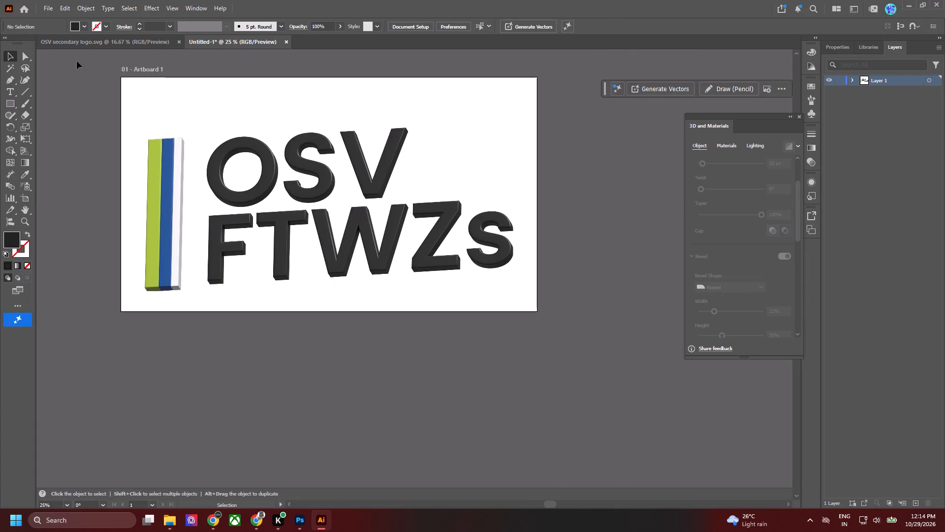
pyautogui.click(51, 10)
pyautogui.click(86, 223)
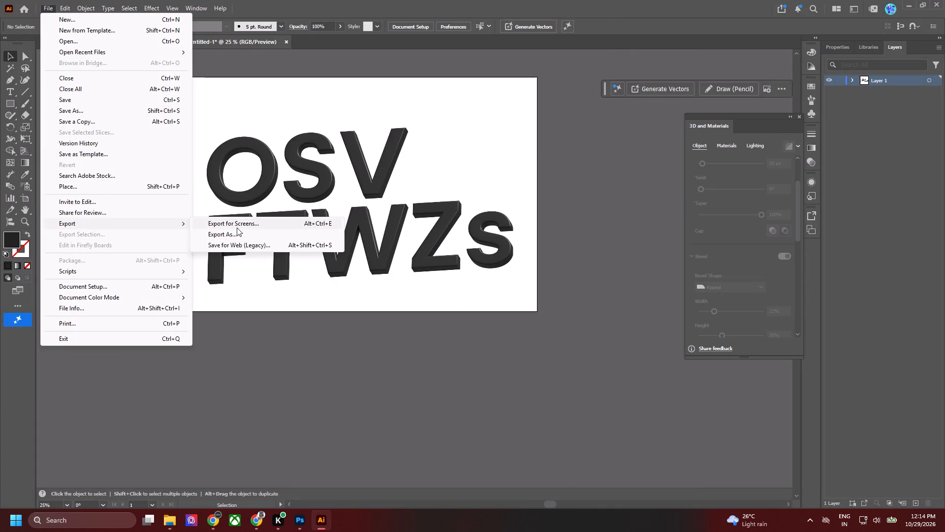
pyautogui.click(237, 228)
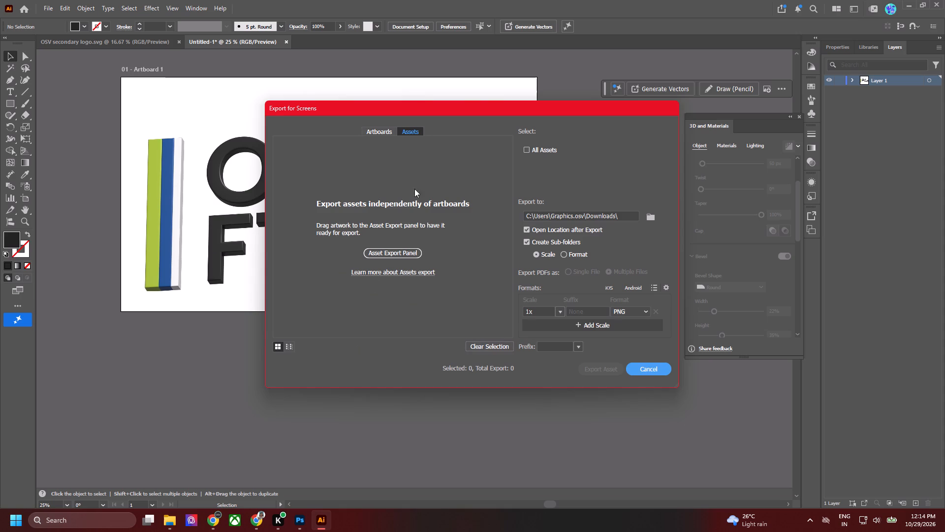
pyautogui.click(367, 130)
pyautogui.click(298, 174)
pyautogui.click(285, 170)
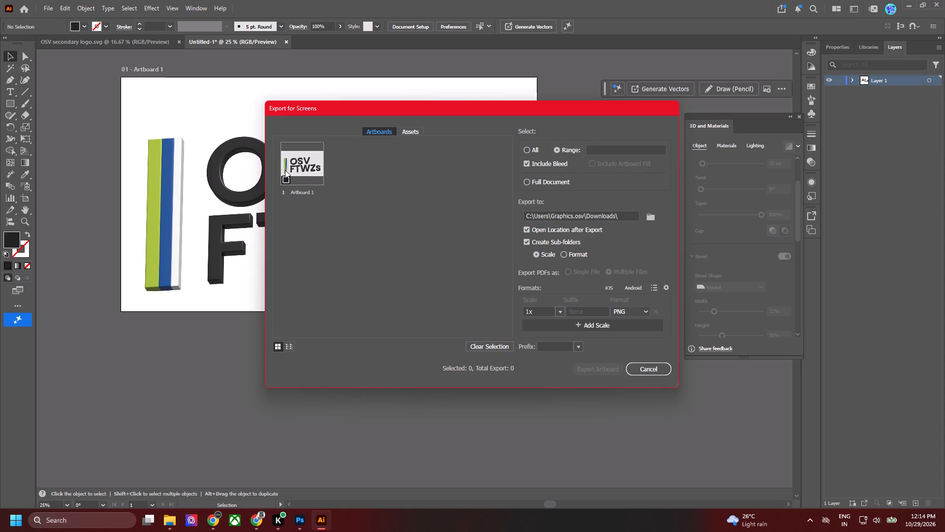
pyautogui.click(588, 367)
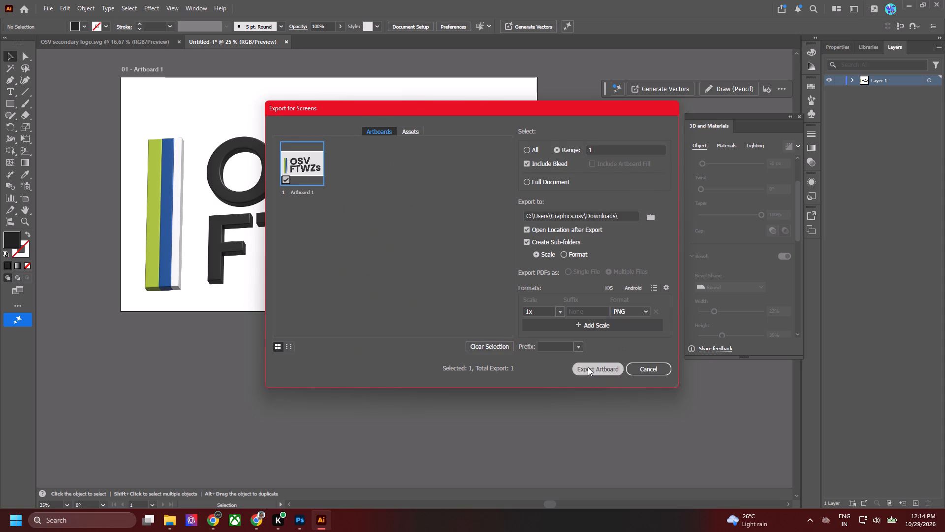
# Pick the exported Artboard 1.png in the Downloads 1x folder and carry it from File Explorer over to the open design application.
pyautogui.doubleClick(143, 109)
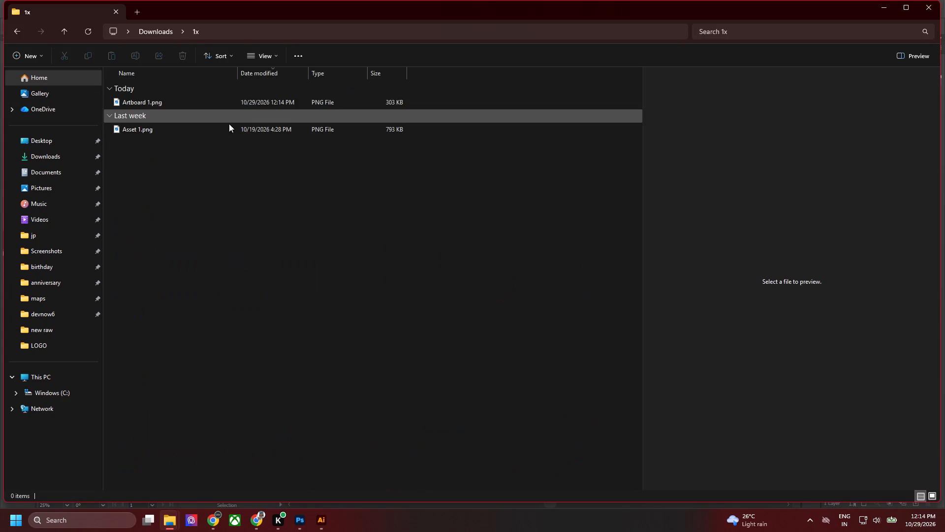
pyautogui.click(128, 105)
pyautogui.click(165, 130)
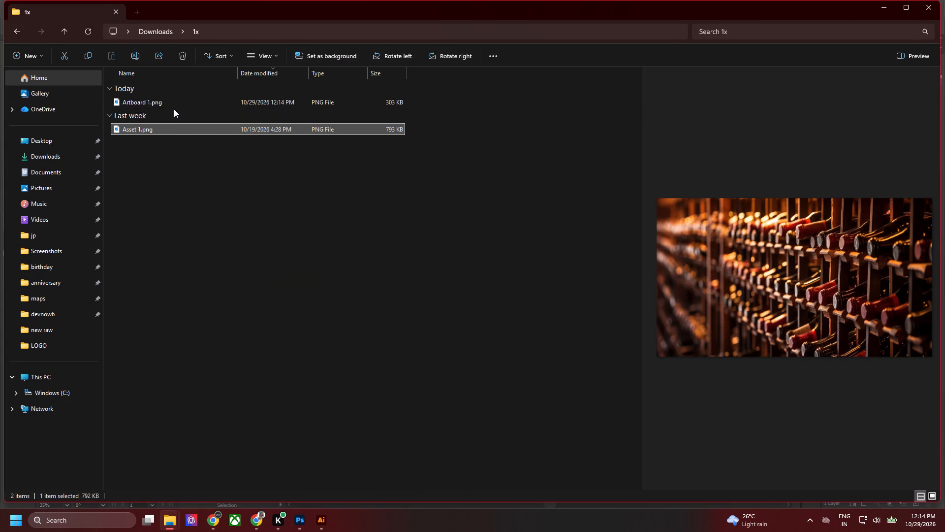
pyautogui.click(172, 105)
pyautogui.moveTo(143, 100); pyautogui.dragTo(292, 138)
pyautogui.hotkey('alt', 'Tab')
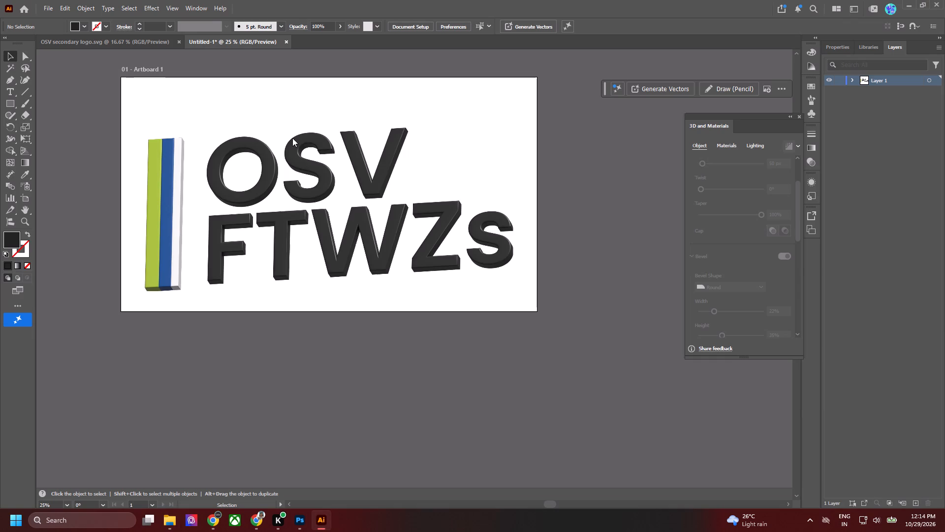
# Place the exported Artboard 1 PNG in the Photoshop post and scale it to about 9%.
pyautogui.moveTo(292, 138); pyautogui.dragTo(349, 221)
pyautogui.hotkey('alt', 'Tab')
pyautogui.hotkey('alt', 'Tab')
pyautogui.keyDown('alt'); pyautogui.scroll(-3, 355, 227); pyautogui.keyUp('alt')
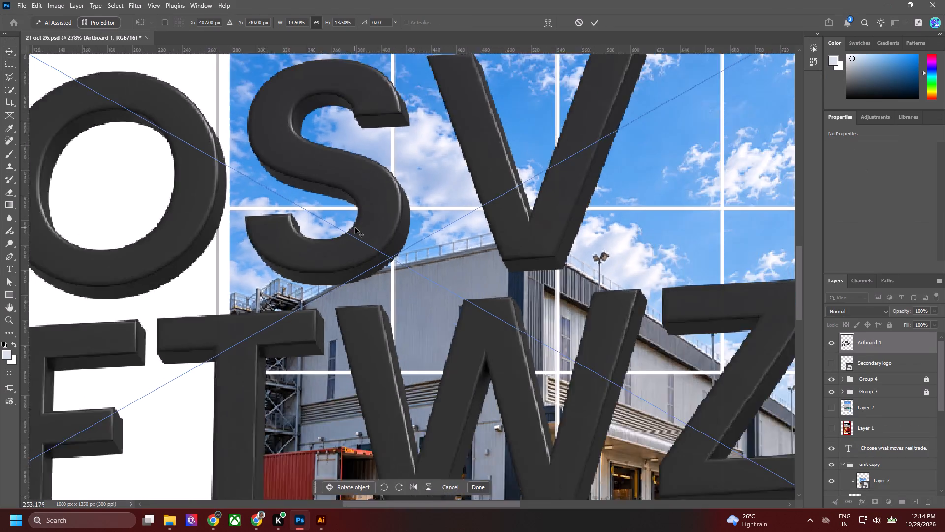
pyautogui.keyDown('alt'); pyautogui.scroll(-14, 355, 227); pyautogui.keyUp('alt')
pyautogui.click(153, 241)
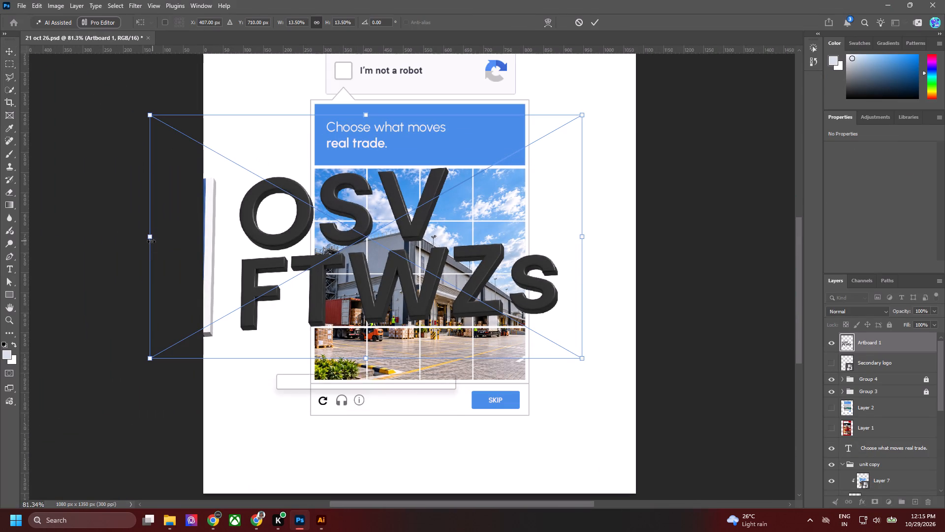
pyautogui.moveTo(146, 241); pyautogui.dragTo(391, 247)
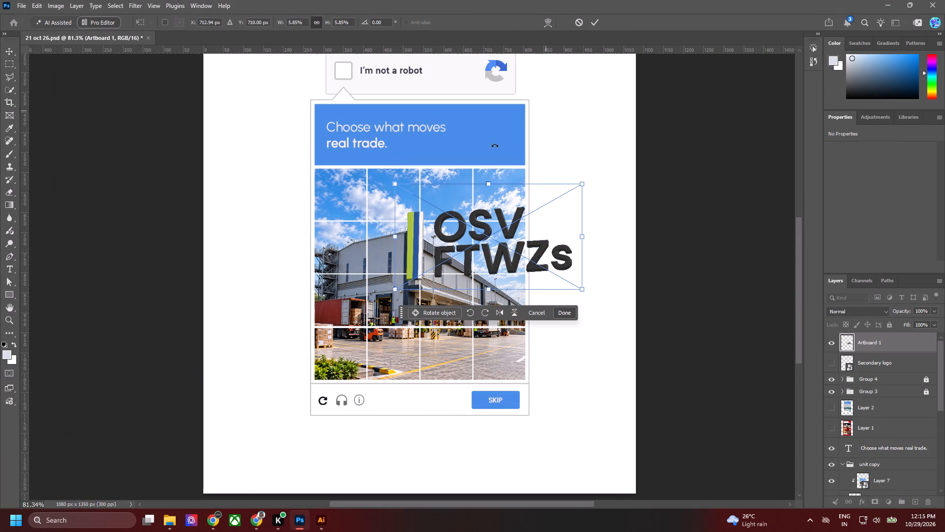
pyautogui.moveTo(393, 238); pyautogui.dragTo(293, 238)
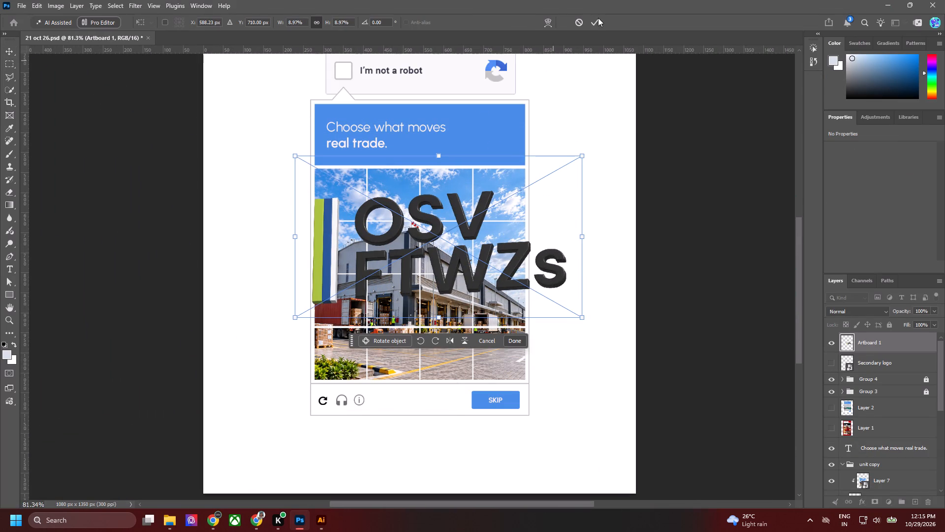
pyautogui.click(598, 18)
# Duplicate the Artboard 1 layer, hide the original, and show the Secondary logo layer for reference.
pyautogui.hotkey('ctrl', 'j')
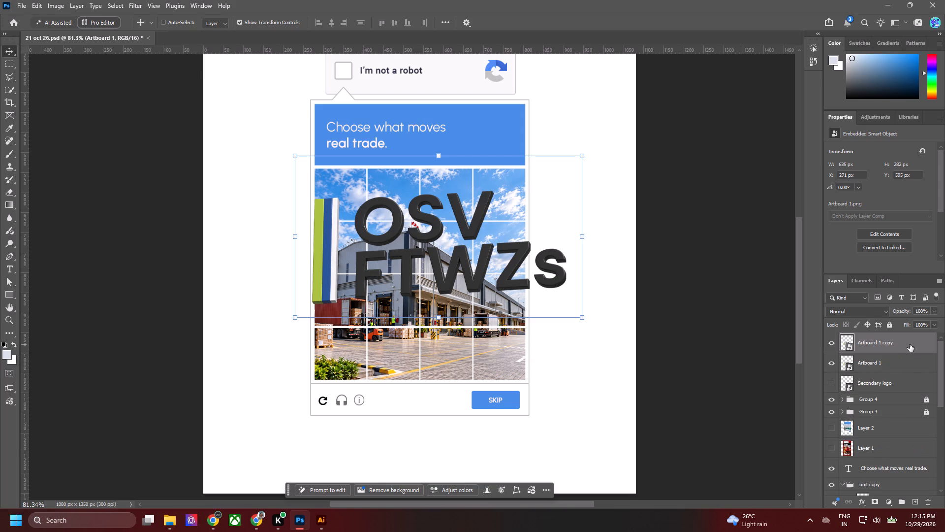
pyautogui.click(834, 363)
pyautogui.click(832, 386)
# Scale the Artboard 1 copy logo down to about 0.84% and place it over the existing sign on the warehouse wall.
pyautogui.keyDown('alt'); pyautogui.moveTo(584, 236); pyautogui.dragTo(471, 243); pyautogui.keyUp('alt')
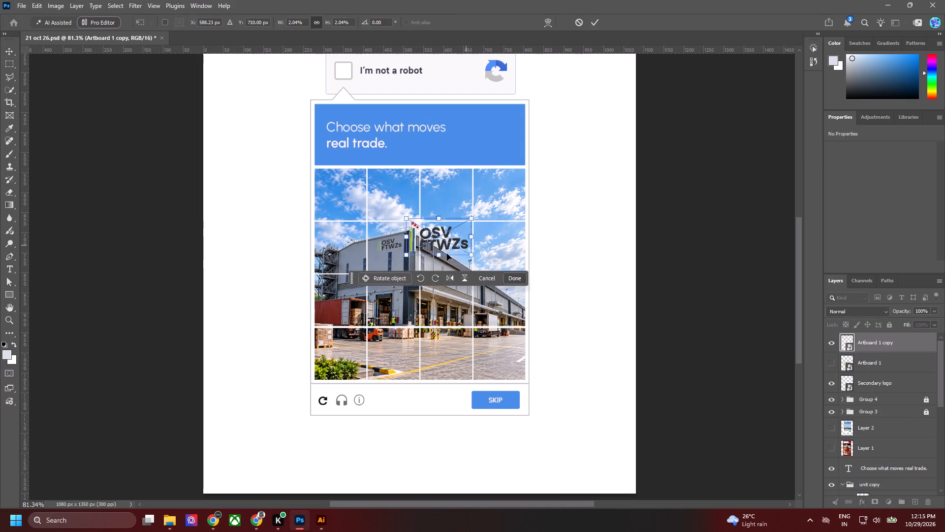
pyautogui.keyDown('alt'); pyautogui.scroll(3, 411, 253); pyautogui.keyUp('alt')
pyautogui.keyDown('alt'); pyautogui.scroll(-1, 411, 253); pyautogui.keyUp('alt')
pyautogui.keyDown('alt'); pyautogui.scroll(9, 411, 253); pyautogui.keyUp('alt')
pyautogui.moveTo(521, 219); pyautogui.dragTo(416, 266)
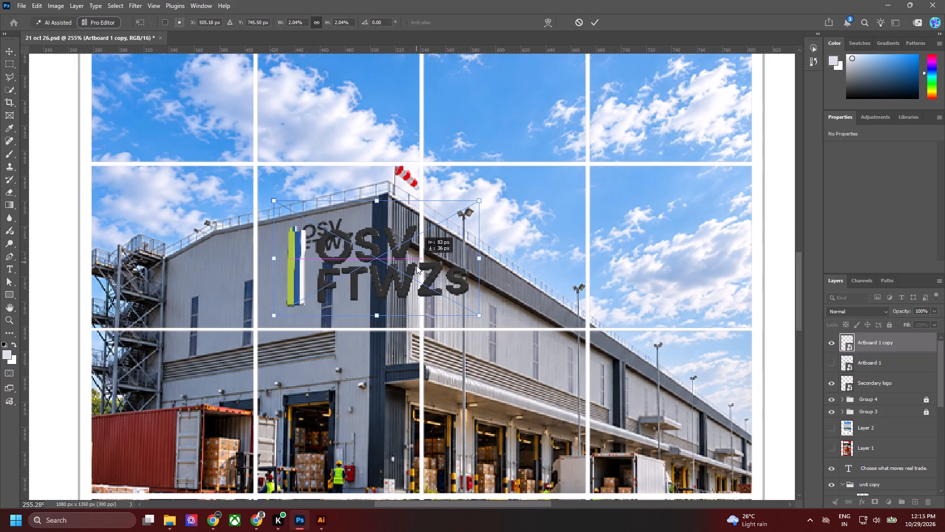
pyautogui.moveTo(416, 266); pyautogui.dragTo(416, 259)
pyautogui.moveTo(484, 255); pyautogui.dragTo(393, 253)
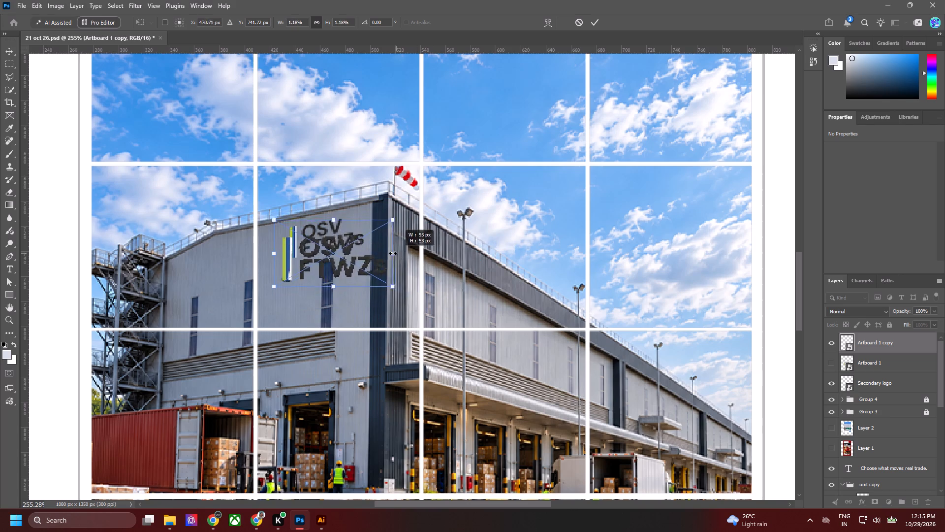
pyautogui.moveTo(393, 253); pyautogui.dragTo(362, 253)
pyautogui.moveTo(340, 263); pyautogui.dragTo(357, 242)
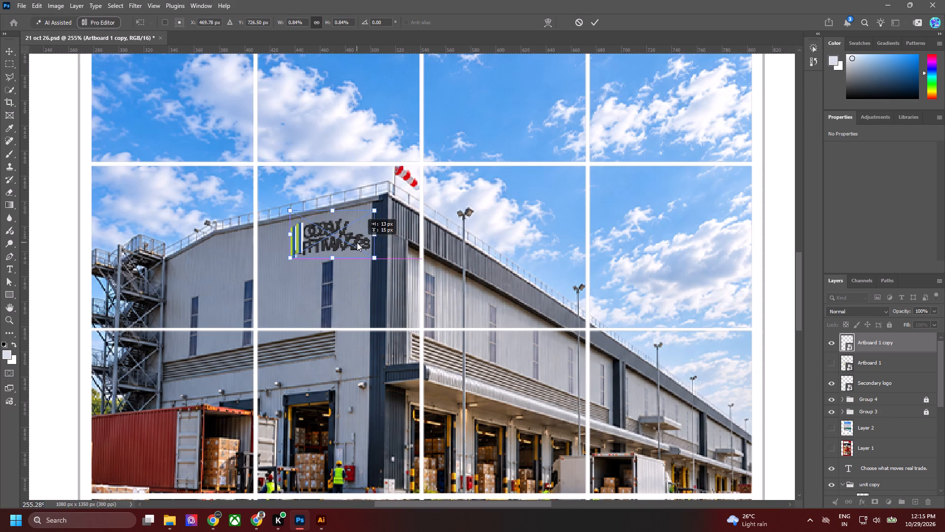
pyautogui.moveTo(357, 242); pyautogui.dragTo(355, 242)
# Rotate the small logo to about -3.4° and shift it slightly to line up with the reference sign.
pyautogui.moveTo(381, 205); pyautogui.dragTo(379, 201)
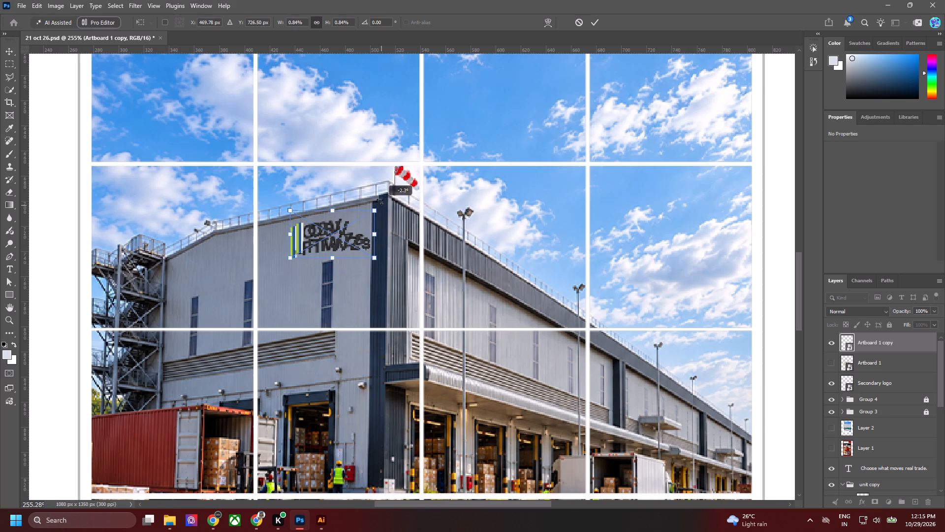
pyautogui.moveTo(379, 201); pyautogui.dragTo(382, 201)
pyautogui.moveTo(366, 242); pyautogui.dragTo(359, 244)
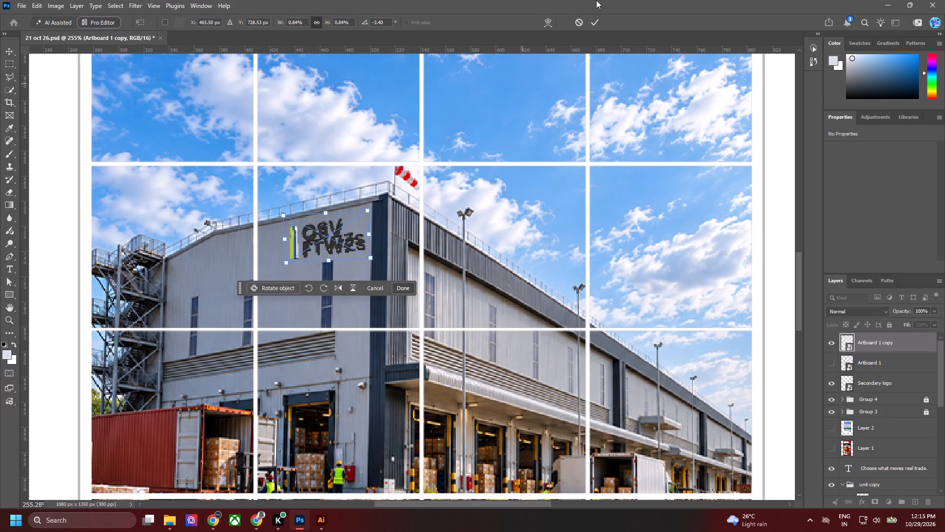
pyautogui.click(596, 15)
pyautogui.click(592, 27)
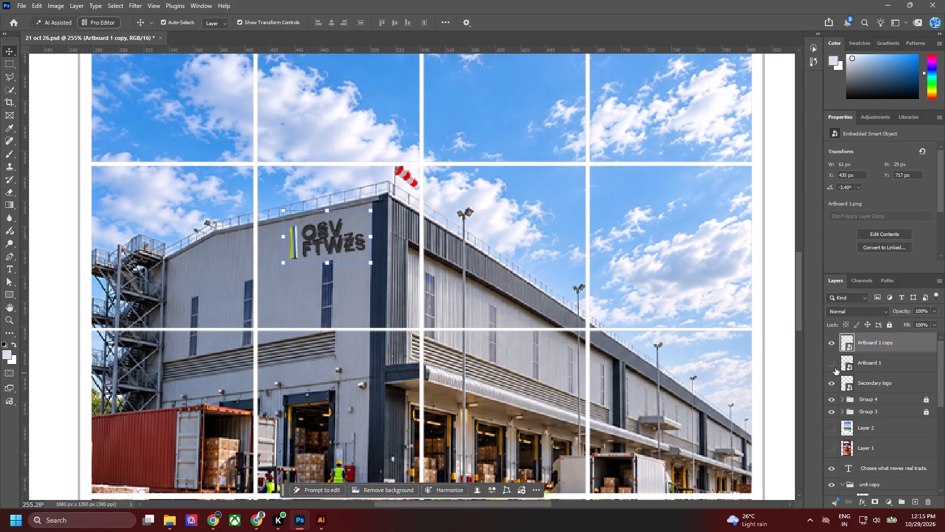
# Hide the Secondary logo layer, nudge the 3D logo away from the wall's corner, and rotate it to about -6.3°.
pyautogui.click(833, 382)
pyautogui.keyDown('alt'); pyautogui.scroll(8, 245, 249); pyautogui.keyUp('alt')
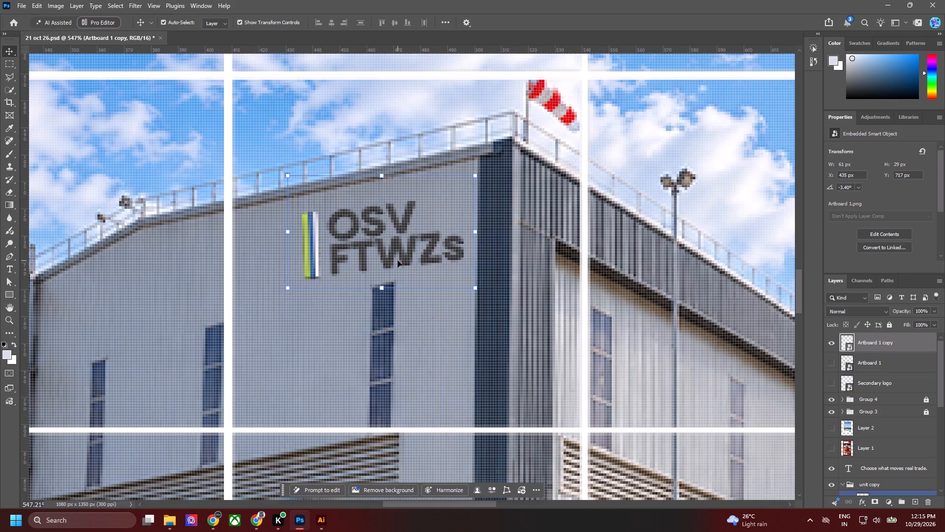
pyautogui.moveTo(399, 261); pyautogui.dragTo(390, 258)
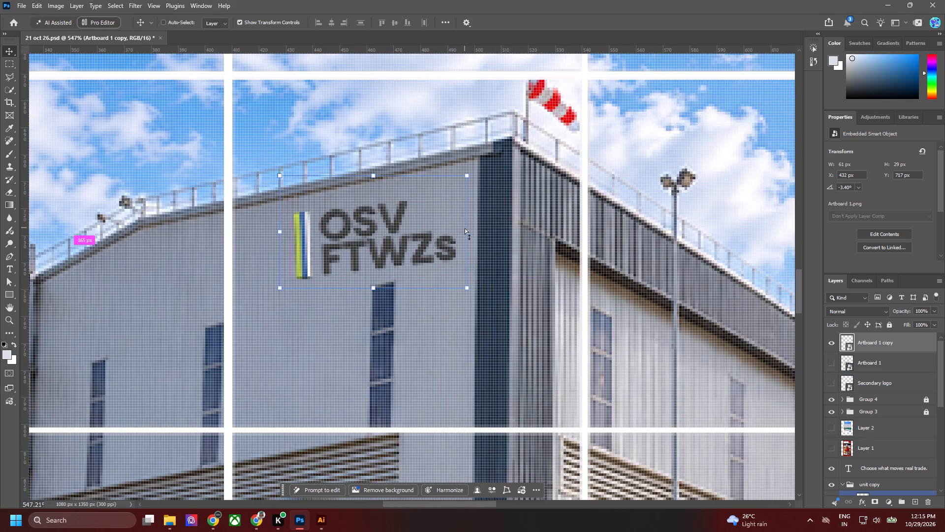
pyautogui.keyDown('ctrl'); pyautogui.moveTo(466, 233); pyautogui.dragTo(466, 224); pyautogui.keyUp('ctrl')
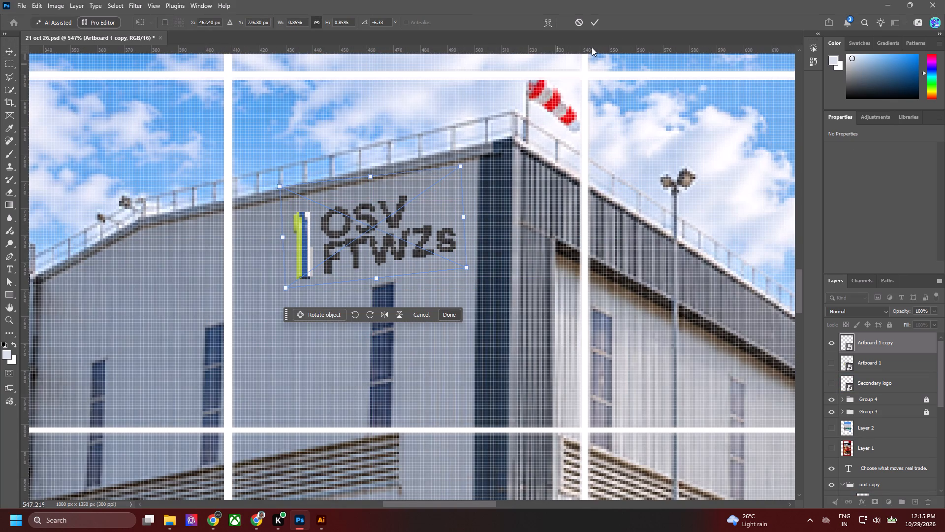
pyautogui.click(599, 23)
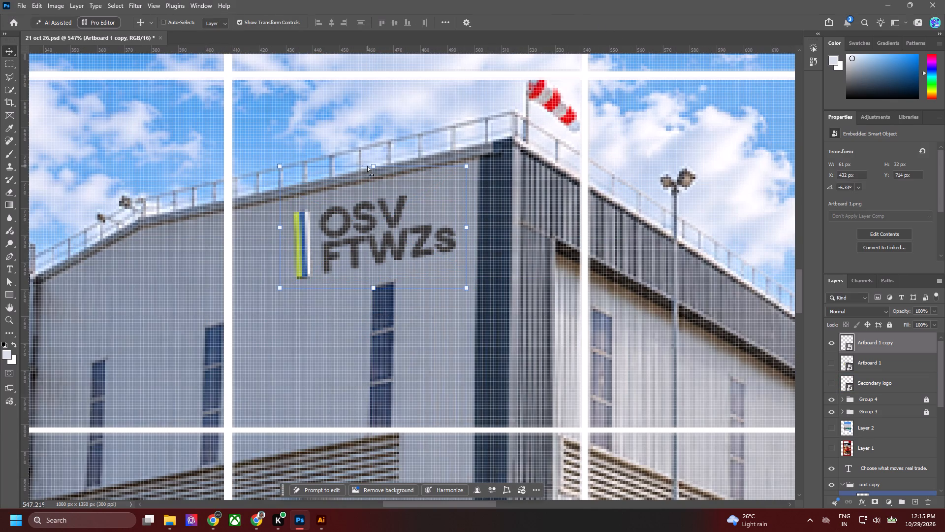
# Skew the logo's upper edge slightly and stretch its upper corner nearest the building's edge to match the wall's perspective.
pyautogui.keyDown('ctrl'); pyautogui.moveTo(373, 167); pyautogui.dragTo(378, 167); pyautogui.keyUp('ctrl')
pyautogui.keyDown('ctrl'); pyautogui.moveTo(372, 175); pyautogui.dragTo(376, 175); pyautogui.keyUp('ctrl')
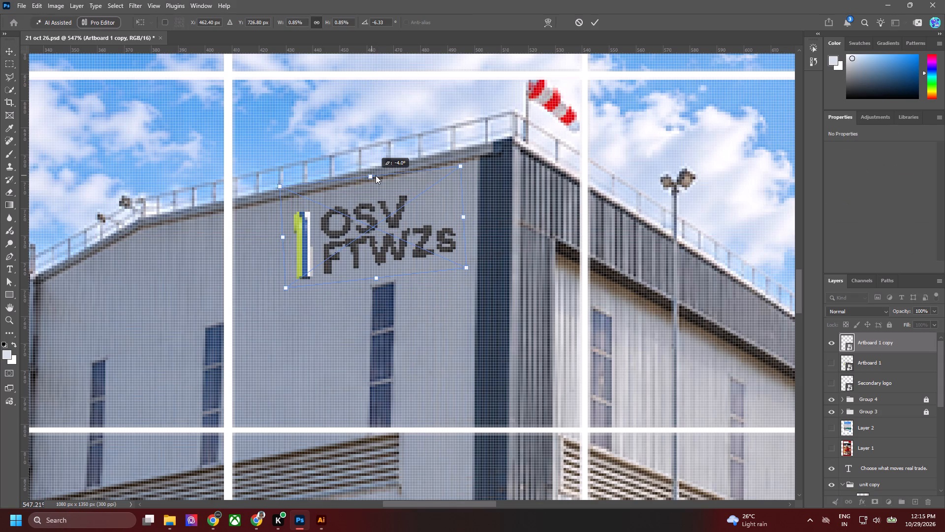
pyautogui.keyDown('ctrl'); pyautogui.moveTo(376, 175); pyautogui.dragTo(378, 175); pyautogui.keyUp('ctrl')
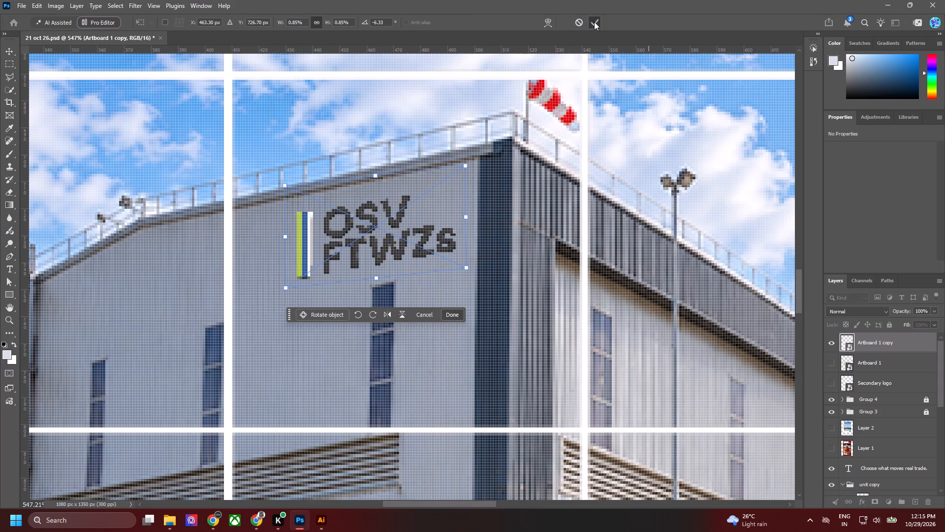
pyautogui.click(594, 22)
pyautogui.moveTo(465, 165); pyautogui.dragTo(476, 163)
pyautogui.click(597, 15)
pyautogui.click(597, 19)
pyautogui.click(631, 164)
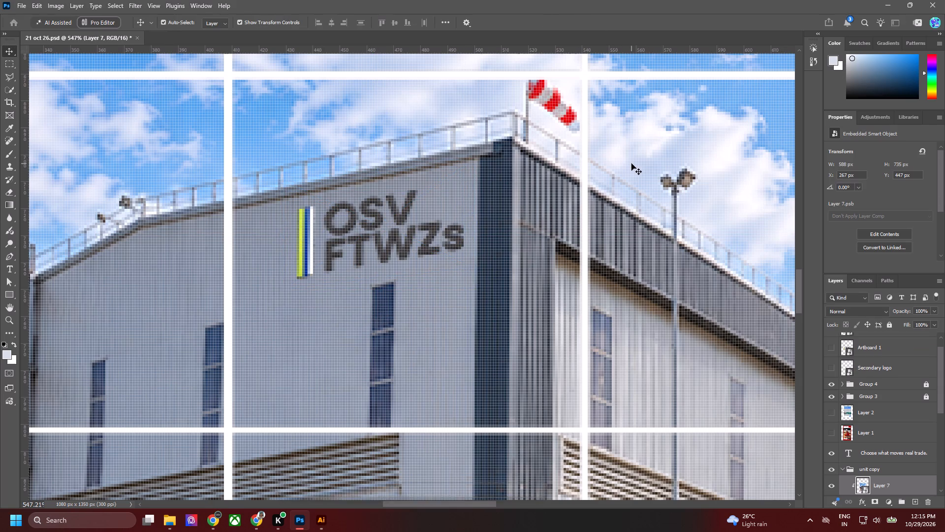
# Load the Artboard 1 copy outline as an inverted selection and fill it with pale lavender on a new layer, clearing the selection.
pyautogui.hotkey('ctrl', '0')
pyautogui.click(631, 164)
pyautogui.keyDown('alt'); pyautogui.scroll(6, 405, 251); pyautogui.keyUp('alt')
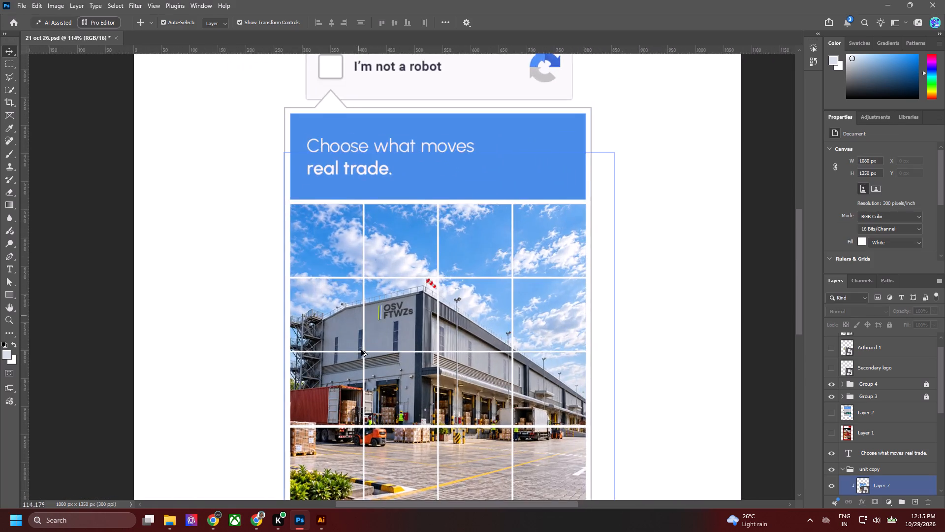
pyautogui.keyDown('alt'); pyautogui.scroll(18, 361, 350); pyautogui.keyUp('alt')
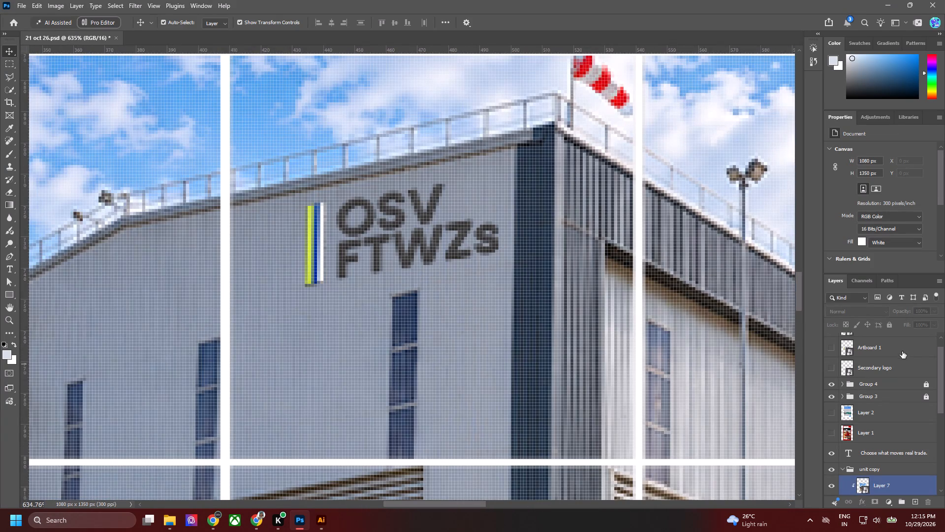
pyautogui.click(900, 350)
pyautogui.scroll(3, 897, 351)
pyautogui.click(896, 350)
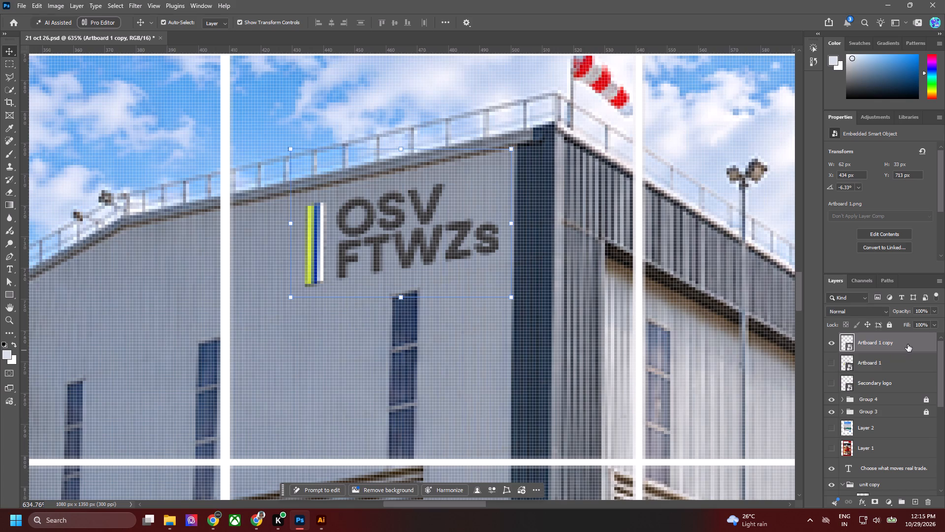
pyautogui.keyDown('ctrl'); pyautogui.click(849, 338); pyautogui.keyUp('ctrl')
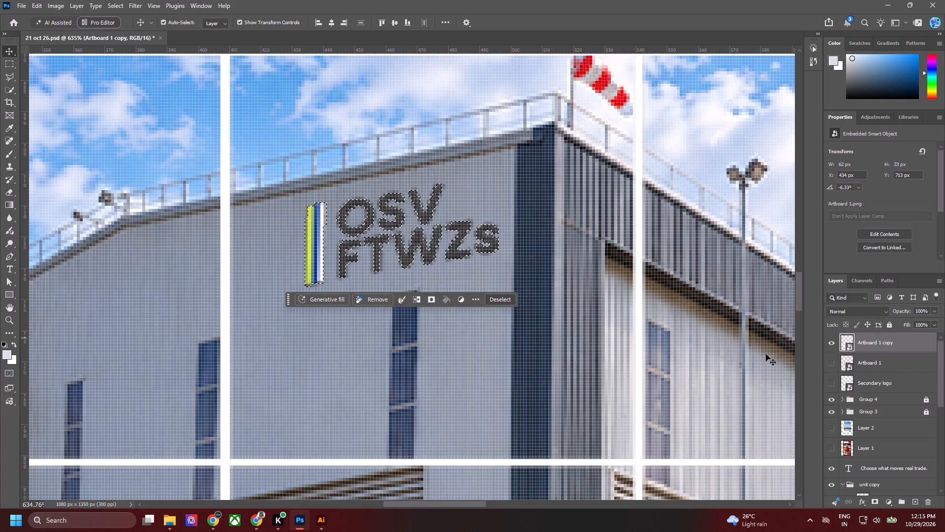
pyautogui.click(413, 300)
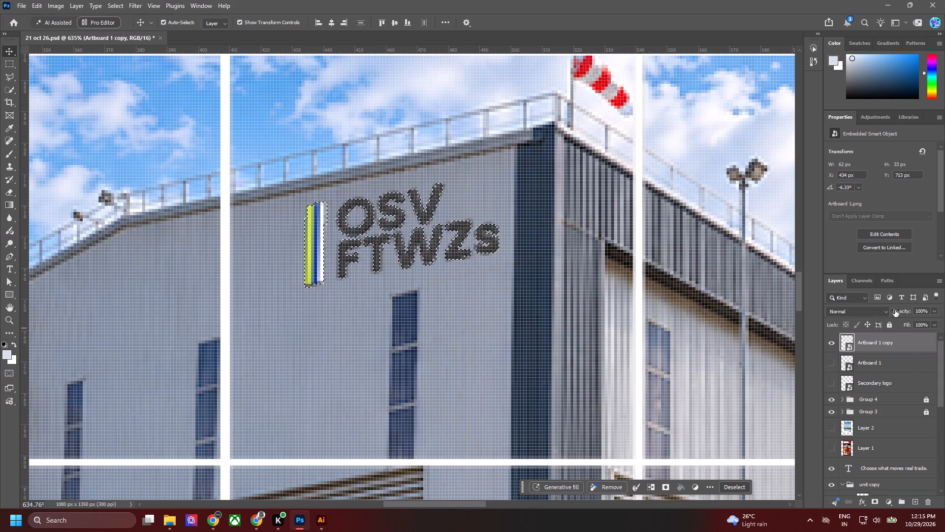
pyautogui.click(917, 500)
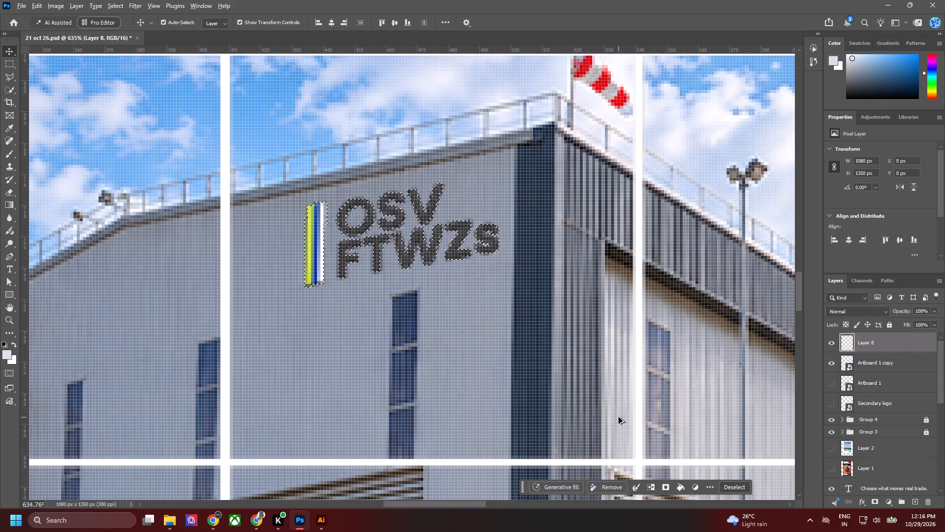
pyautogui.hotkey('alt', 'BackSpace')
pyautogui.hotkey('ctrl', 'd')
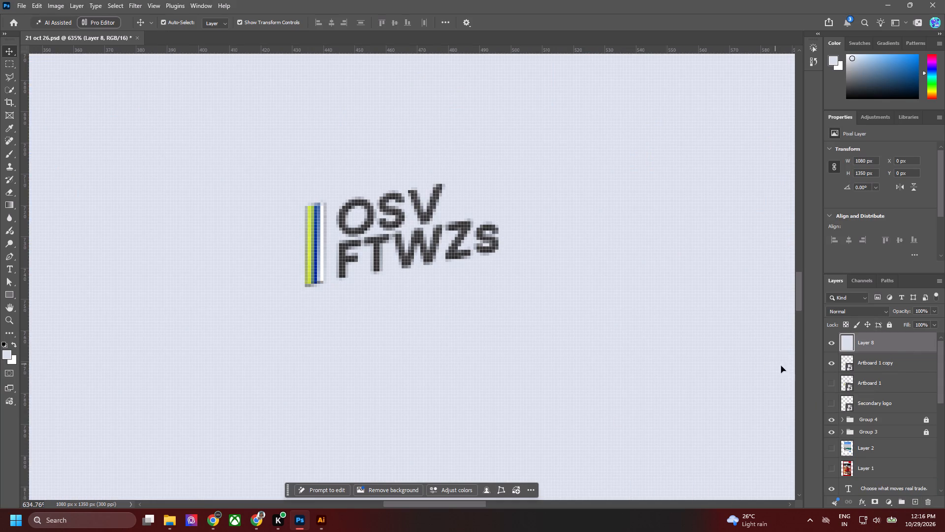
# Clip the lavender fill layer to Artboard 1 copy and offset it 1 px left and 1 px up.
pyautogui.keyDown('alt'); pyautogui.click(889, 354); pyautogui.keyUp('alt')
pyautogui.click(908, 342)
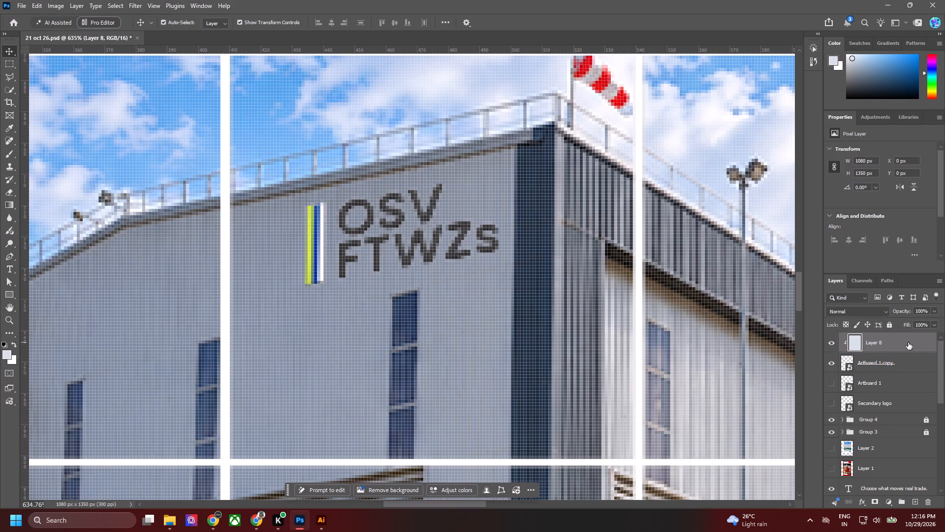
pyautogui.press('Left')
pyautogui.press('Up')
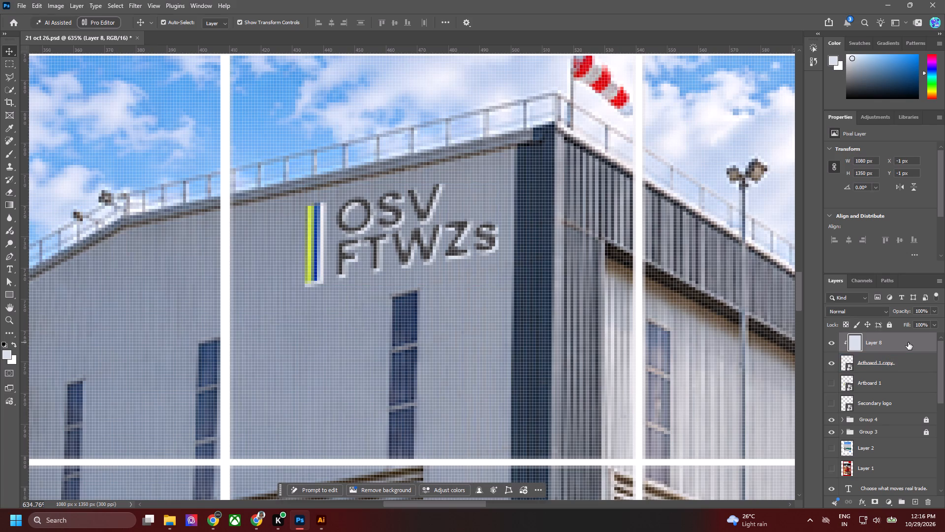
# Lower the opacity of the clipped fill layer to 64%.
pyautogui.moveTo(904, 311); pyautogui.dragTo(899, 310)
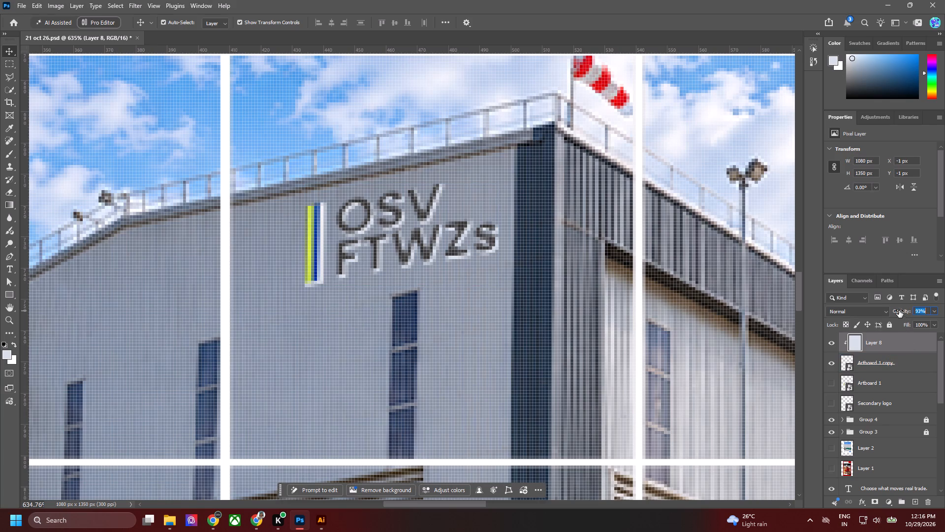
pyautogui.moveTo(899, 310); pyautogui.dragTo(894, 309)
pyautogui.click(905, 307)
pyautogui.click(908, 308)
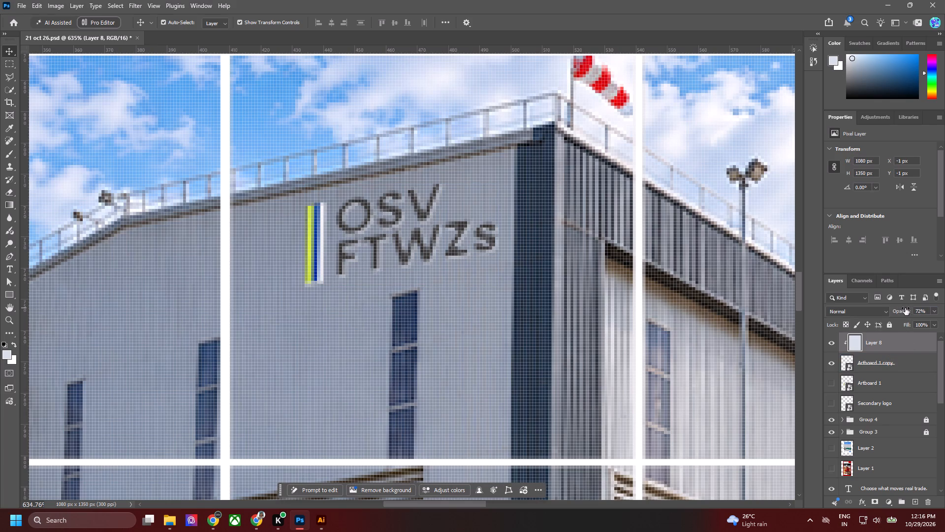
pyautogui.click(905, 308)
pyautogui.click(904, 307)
# Fit the whole post in view and save the document.
pyautogui.click(658, 241)
pyautogui.hotkey('ctrl', '0')
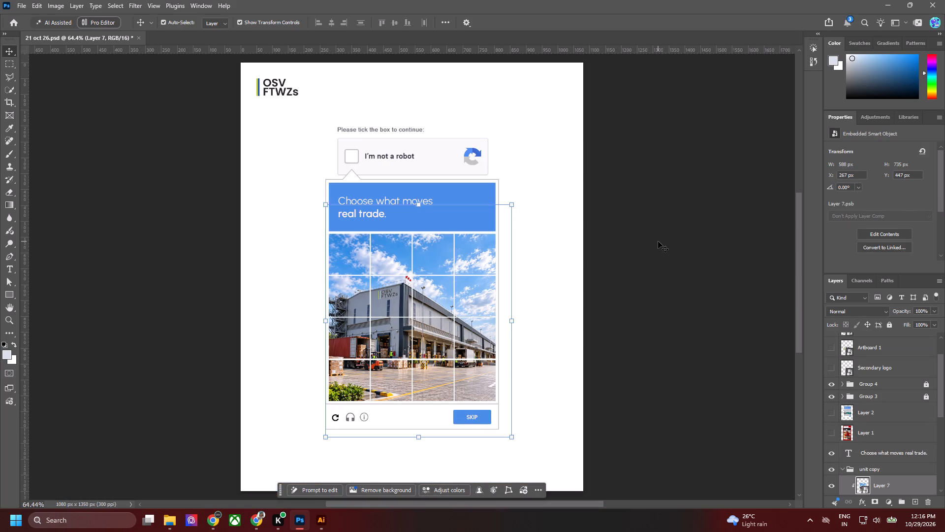
pyautogui.click(658, 241)
pyautogui.hotkey('ctrl', 's')
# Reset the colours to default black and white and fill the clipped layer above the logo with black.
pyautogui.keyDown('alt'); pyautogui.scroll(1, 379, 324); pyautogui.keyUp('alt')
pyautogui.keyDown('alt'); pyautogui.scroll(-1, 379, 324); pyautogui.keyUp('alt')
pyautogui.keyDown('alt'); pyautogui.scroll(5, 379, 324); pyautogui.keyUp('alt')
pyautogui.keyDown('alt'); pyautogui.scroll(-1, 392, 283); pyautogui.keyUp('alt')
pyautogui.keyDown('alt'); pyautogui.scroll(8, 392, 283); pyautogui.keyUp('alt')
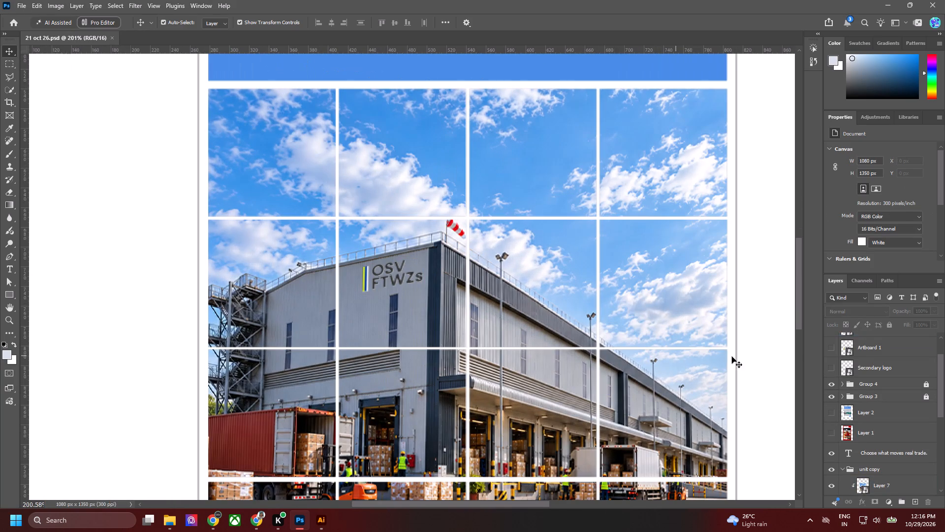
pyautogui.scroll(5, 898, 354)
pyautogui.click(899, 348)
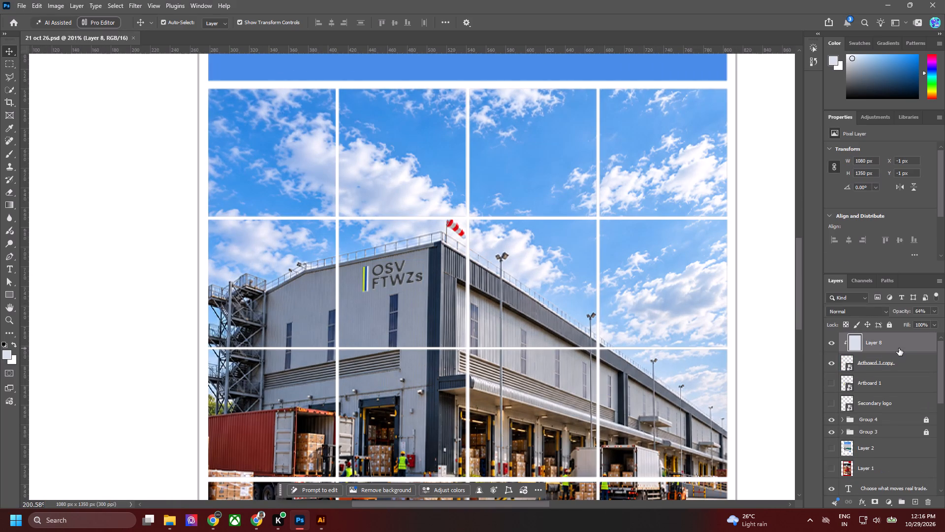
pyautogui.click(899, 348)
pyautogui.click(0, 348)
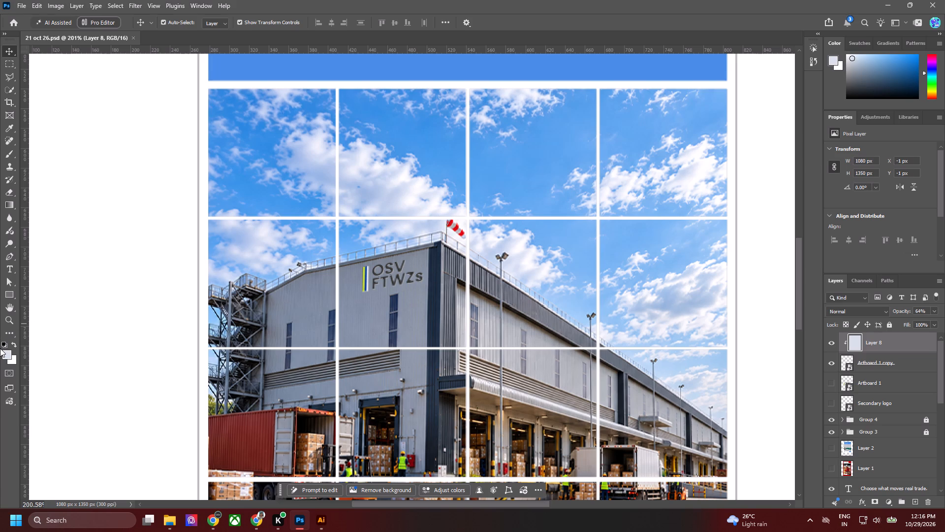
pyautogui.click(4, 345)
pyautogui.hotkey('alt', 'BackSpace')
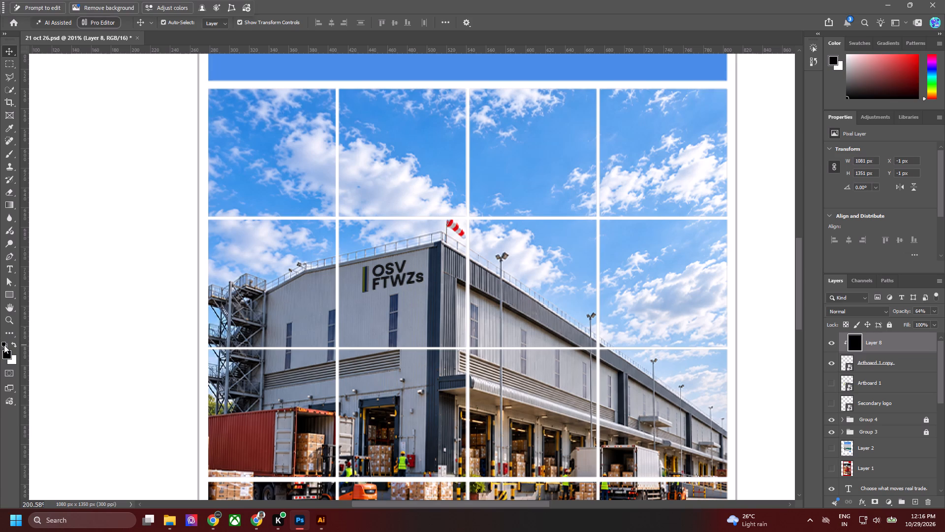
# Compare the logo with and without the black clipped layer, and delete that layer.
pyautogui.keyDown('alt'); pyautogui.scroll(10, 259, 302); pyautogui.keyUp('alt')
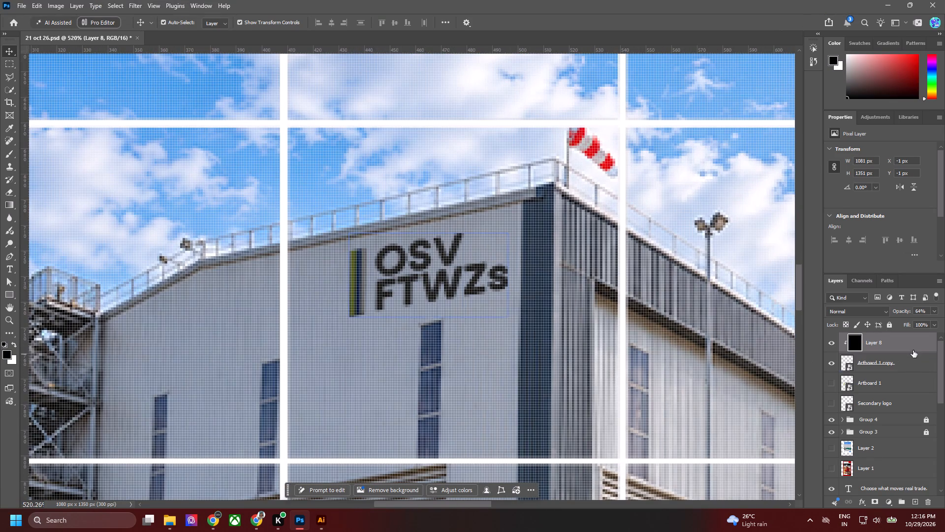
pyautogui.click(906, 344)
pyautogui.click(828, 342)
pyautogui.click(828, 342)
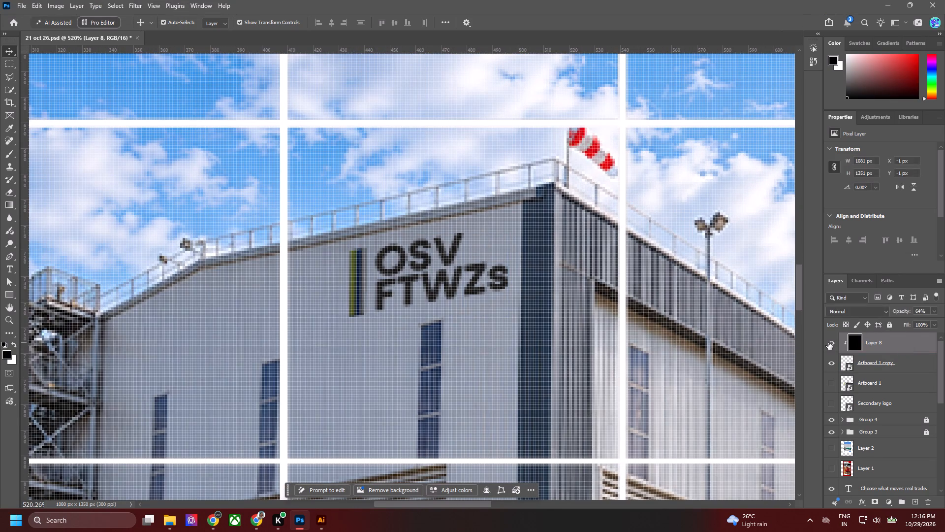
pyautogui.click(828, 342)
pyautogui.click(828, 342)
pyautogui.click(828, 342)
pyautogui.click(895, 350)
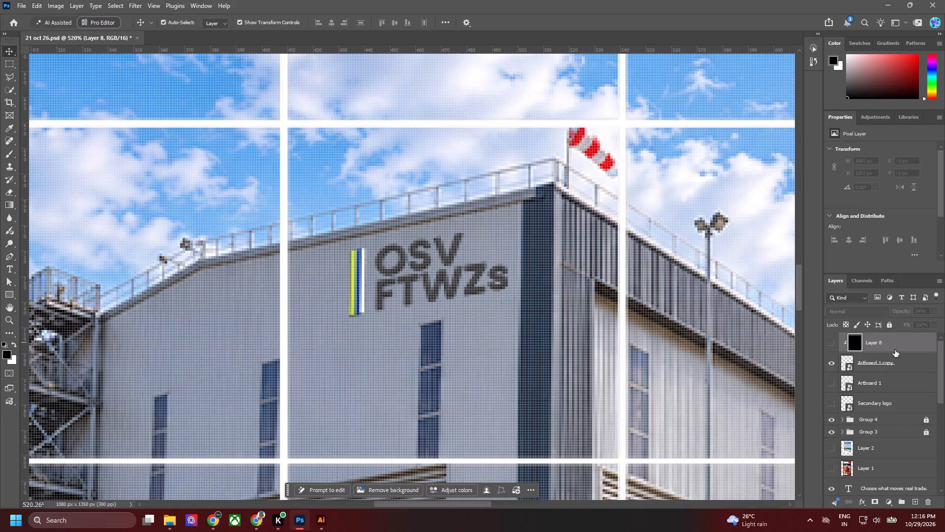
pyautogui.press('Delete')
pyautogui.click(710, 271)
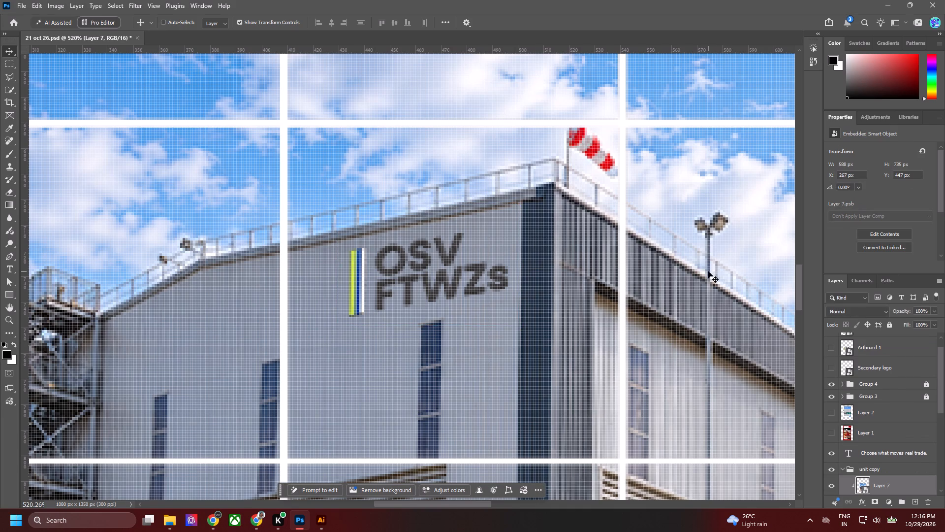
# Fit the whole post in view and save the document.
pyautogui.hotkey('ctrl', '0')
pyautogui.hotkey('ctrl', 's')
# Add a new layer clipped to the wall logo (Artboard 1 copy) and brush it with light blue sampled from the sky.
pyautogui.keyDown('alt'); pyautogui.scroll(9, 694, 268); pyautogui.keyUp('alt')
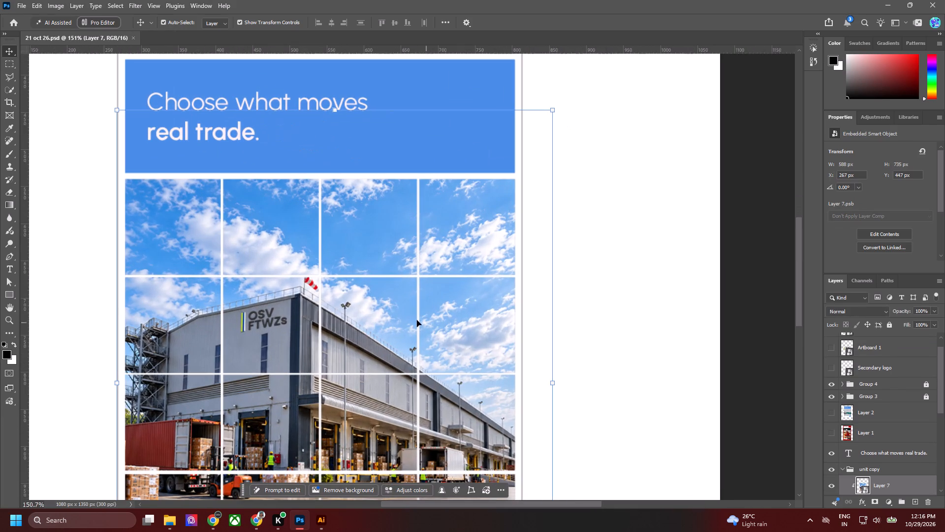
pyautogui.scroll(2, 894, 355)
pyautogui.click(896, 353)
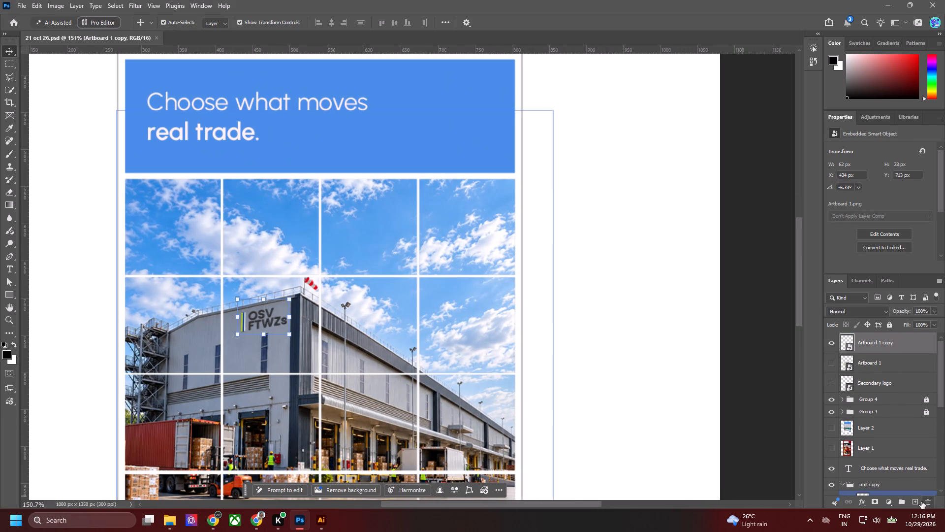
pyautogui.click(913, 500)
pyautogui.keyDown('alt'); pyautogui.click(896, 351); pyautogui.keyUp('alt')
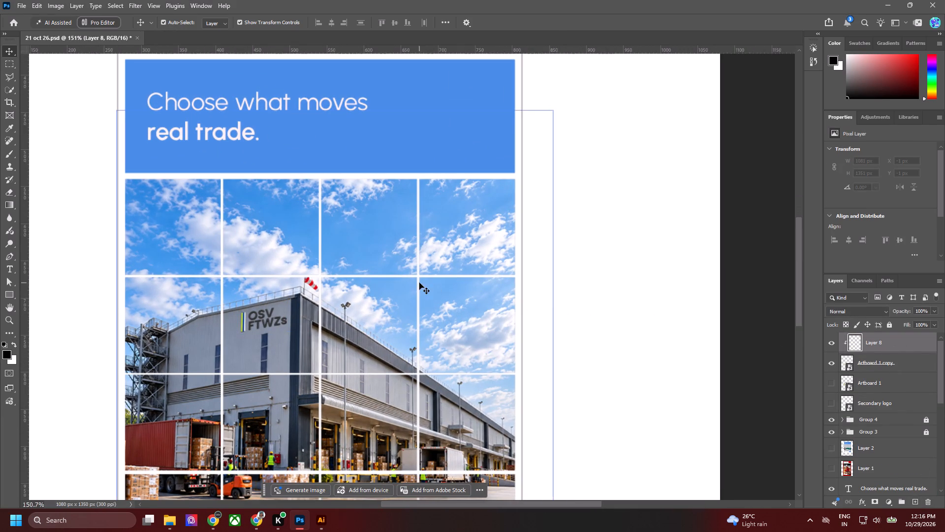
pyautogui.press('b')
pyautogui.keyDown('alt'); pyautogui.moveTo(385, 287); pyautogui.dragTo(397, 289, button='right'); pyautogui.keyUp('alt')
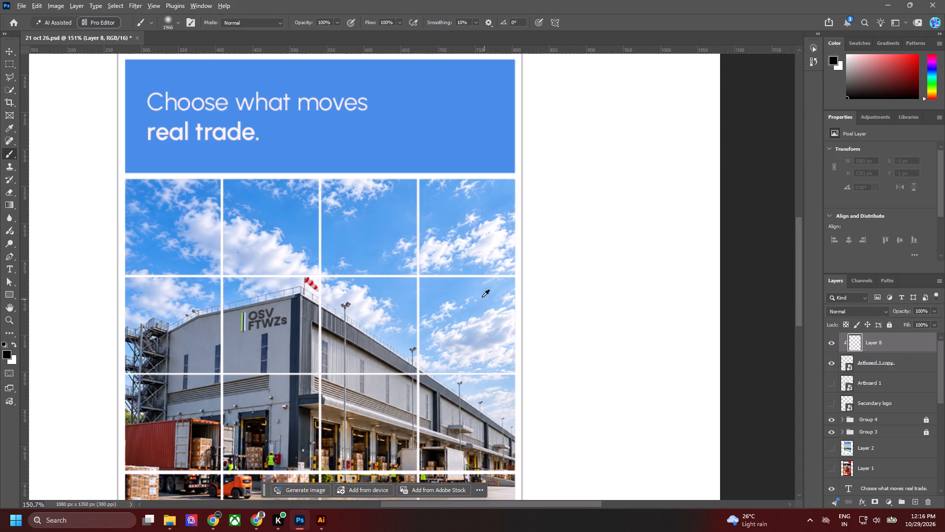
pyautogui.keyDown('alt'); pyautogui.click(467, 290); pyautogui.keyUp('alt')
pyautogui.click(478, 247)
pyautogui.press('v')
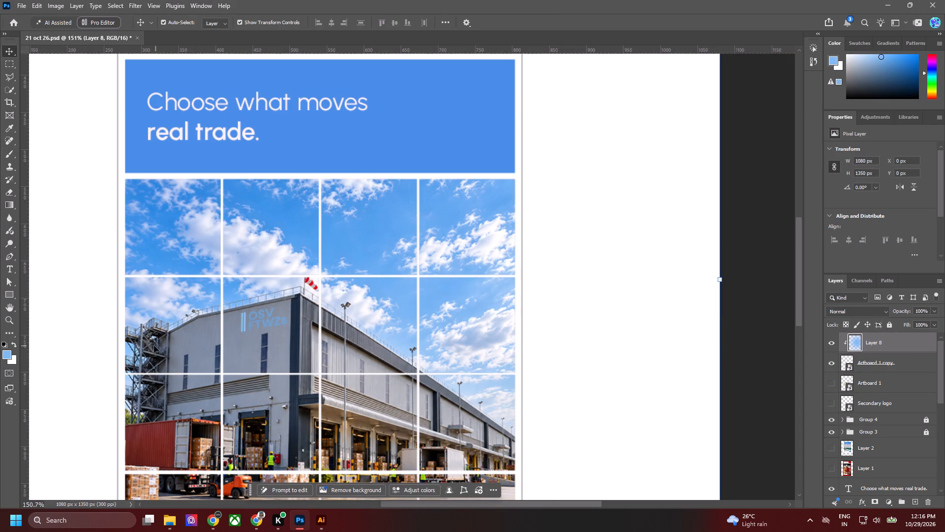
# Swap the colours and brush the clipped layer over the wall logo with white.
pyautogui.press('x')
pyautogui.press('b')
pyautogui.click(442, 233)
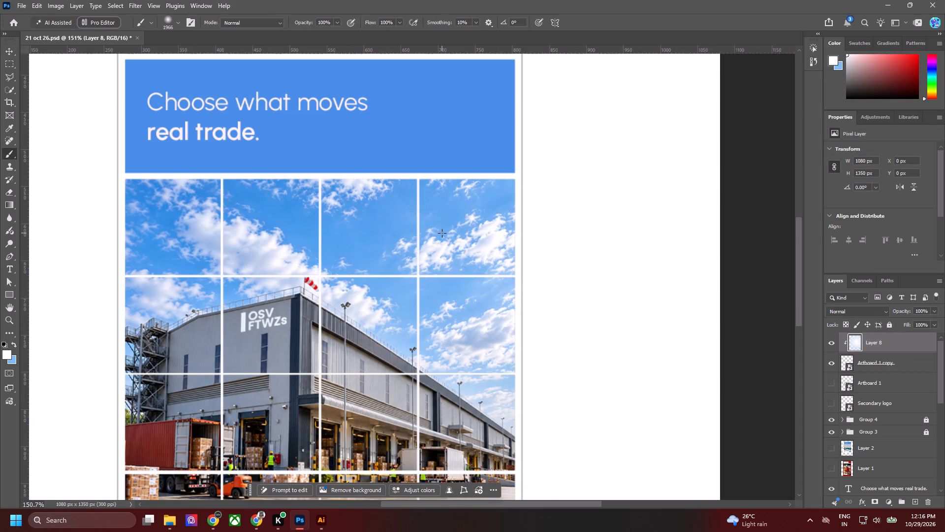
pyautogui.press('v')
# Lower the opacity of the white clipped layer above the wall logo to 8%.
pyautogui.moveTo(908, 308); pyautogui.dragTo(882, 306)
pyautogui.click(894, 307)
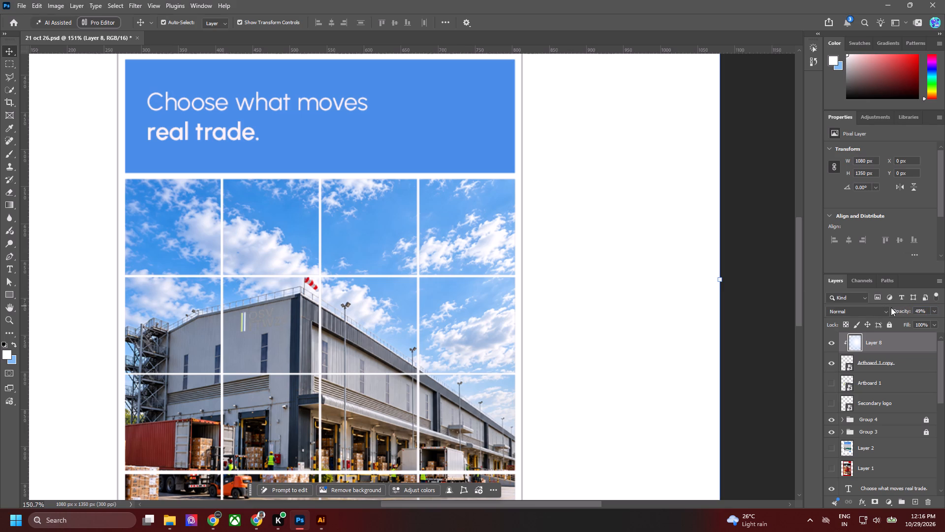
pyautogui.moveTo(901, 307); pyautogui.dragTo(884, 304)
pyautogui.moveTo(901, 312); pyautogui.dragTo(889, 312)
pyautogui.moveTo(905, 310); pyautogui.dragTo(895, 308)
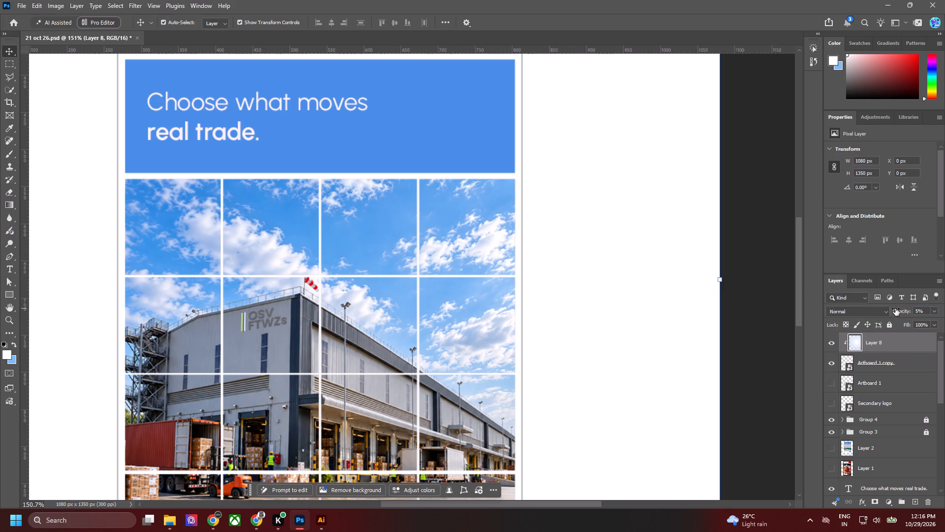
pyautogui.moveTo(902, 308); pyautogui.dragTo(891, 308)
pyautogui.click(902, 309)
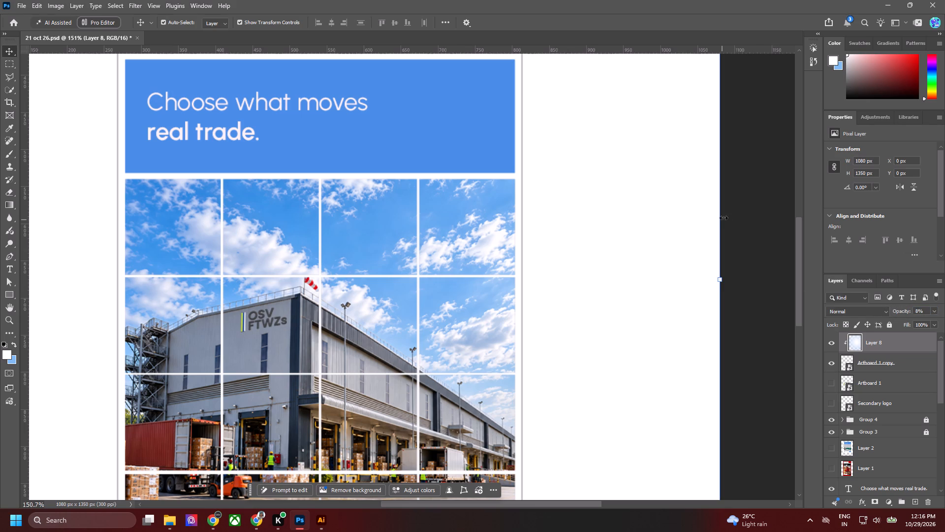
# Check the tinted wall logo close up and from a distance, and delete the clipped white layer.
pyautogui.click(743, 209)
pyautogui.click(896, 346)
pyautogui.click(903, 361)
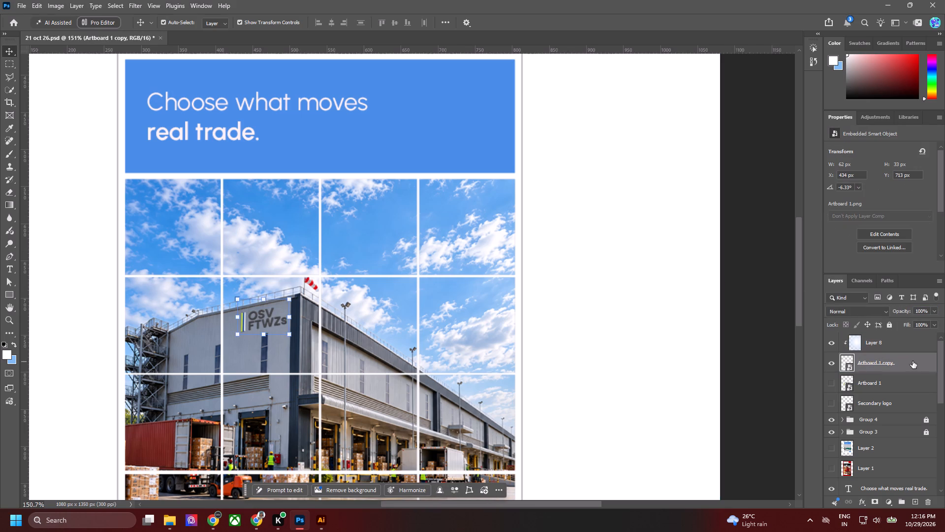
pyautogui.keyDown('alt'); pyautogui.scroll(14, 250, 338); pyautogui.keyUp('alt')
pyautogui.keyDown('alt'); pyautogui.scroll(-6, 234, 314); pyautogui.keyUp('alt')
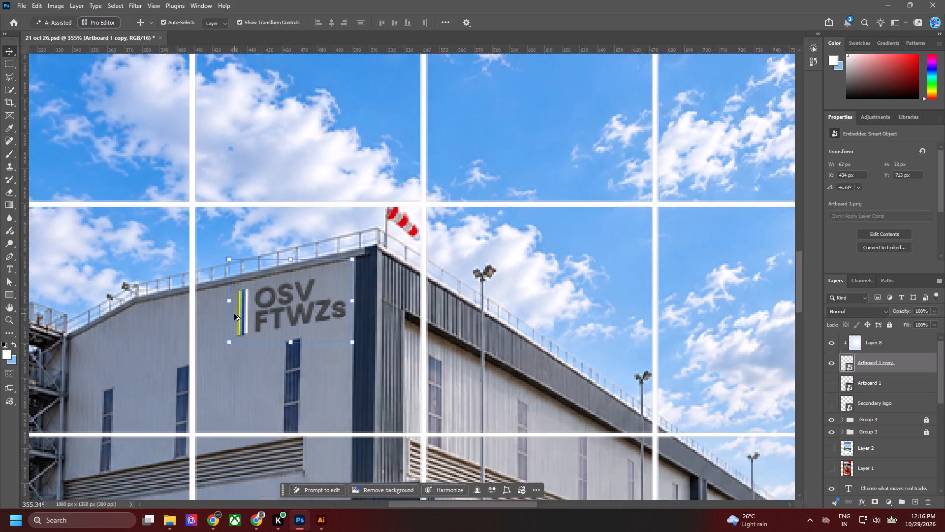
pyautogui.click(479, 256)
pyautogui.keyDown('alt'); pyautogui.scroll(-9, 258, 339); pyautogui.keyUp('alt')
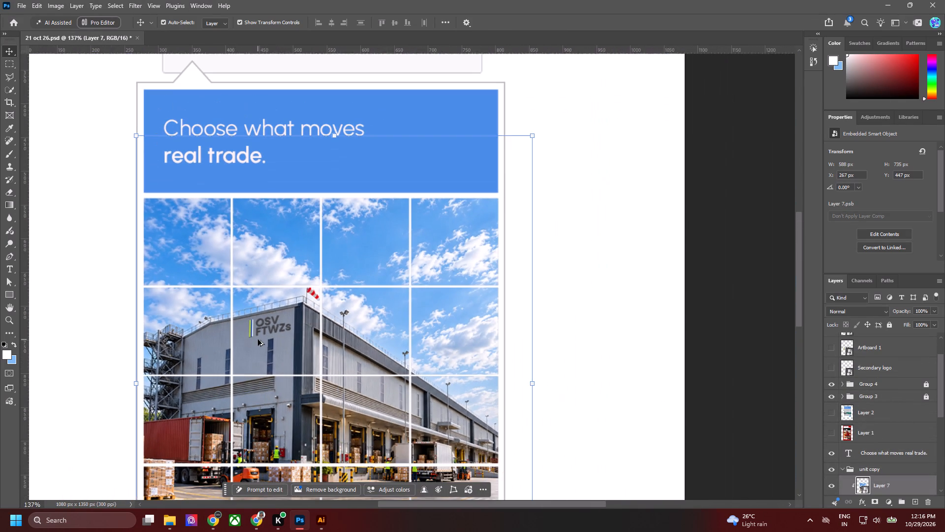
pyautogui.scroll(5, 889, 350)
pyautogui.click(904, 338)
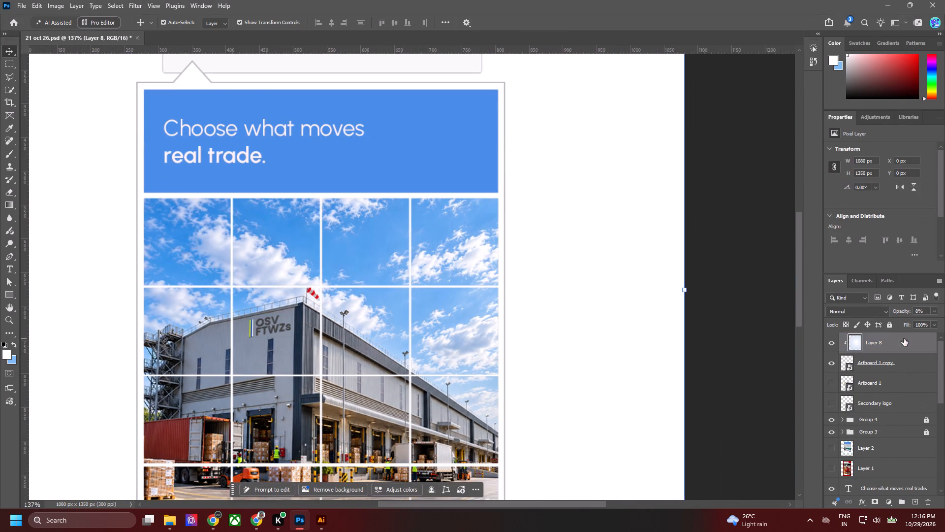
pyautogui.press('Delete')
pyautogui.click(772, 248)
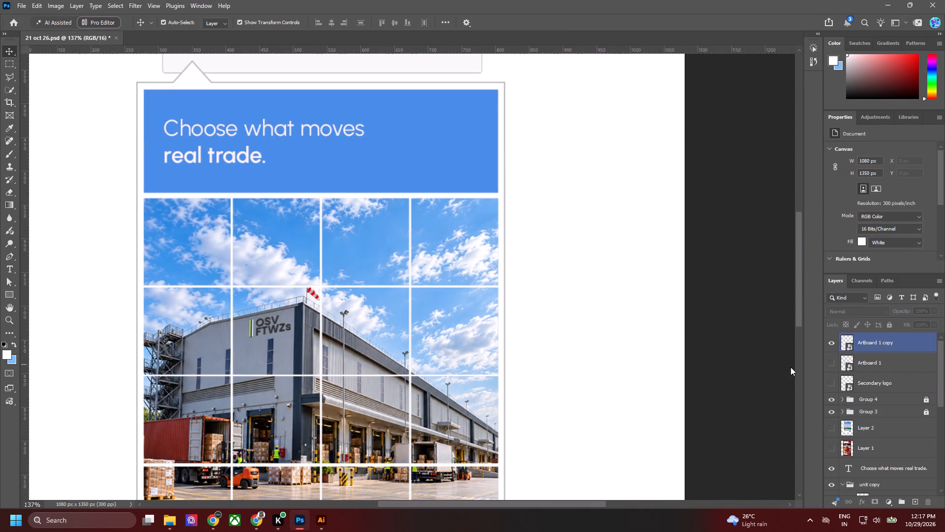
# Deselect the logo layer, fit the whole post in view and save the document.
pyautogui.click(889, 339)
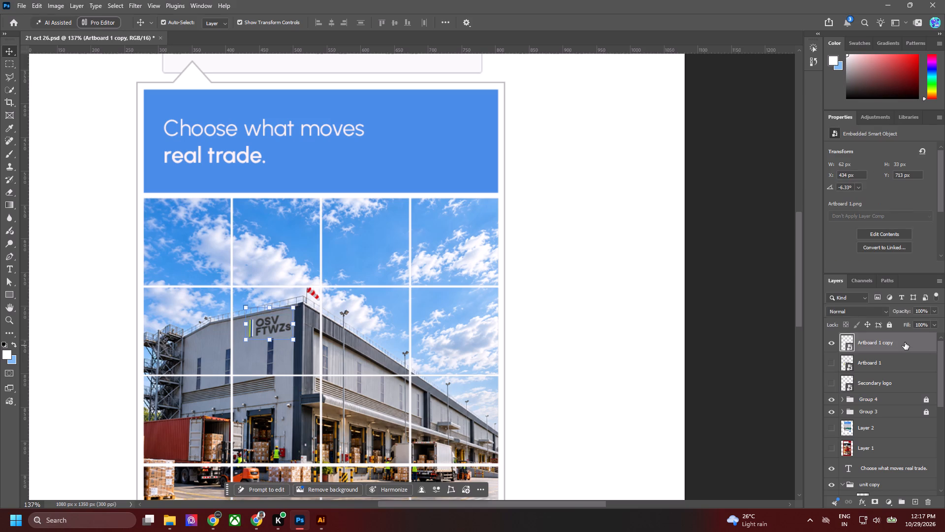
pyautogui.click(733, 310)
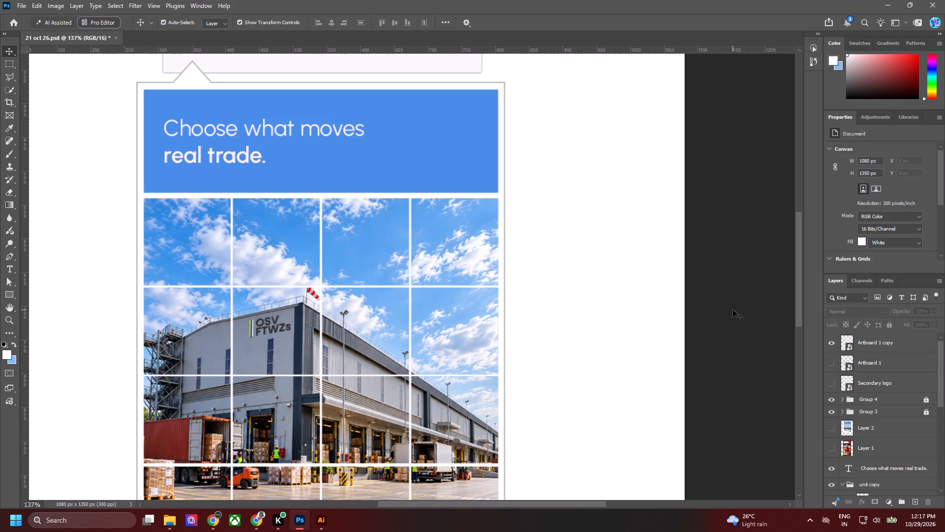
pyautogui.hotkey('ctrl', '0')
pyautogui.hotkey('ctrl', 's')
# Nudge the wall logo (Artboard 1 copy) 1 px to the right and 1 px down on the warehouse wall.
pyautogui.keyDown('alt'); pyautogui.scroll(6, 451, 313); pyautogui.keyUp('alt')
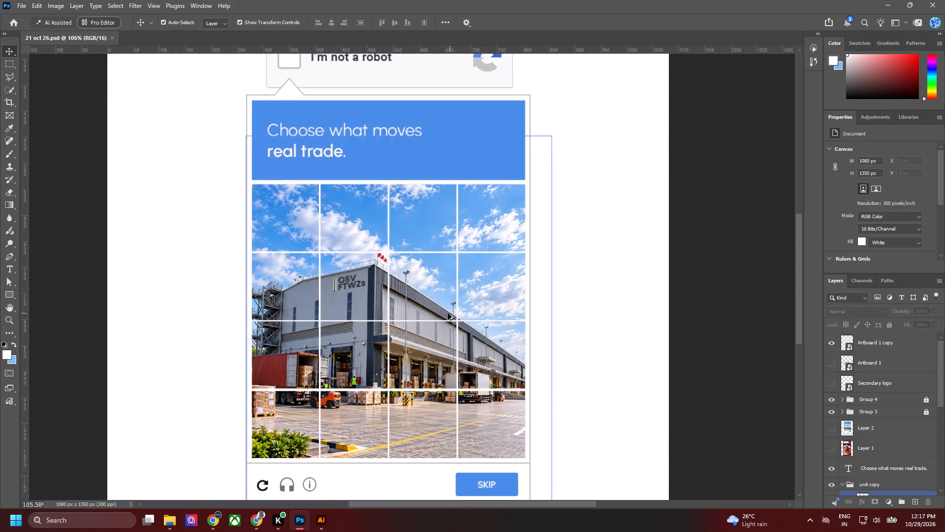
pyautogui.keyDown('alt'); pyautogui.scroll(7, 448, 313); pyautogui.keyUp('alt')
pyautogui.keyDown('alt'); pyautogui.scroll(-6, 246, 265); pyautogui.keyUp('alt')
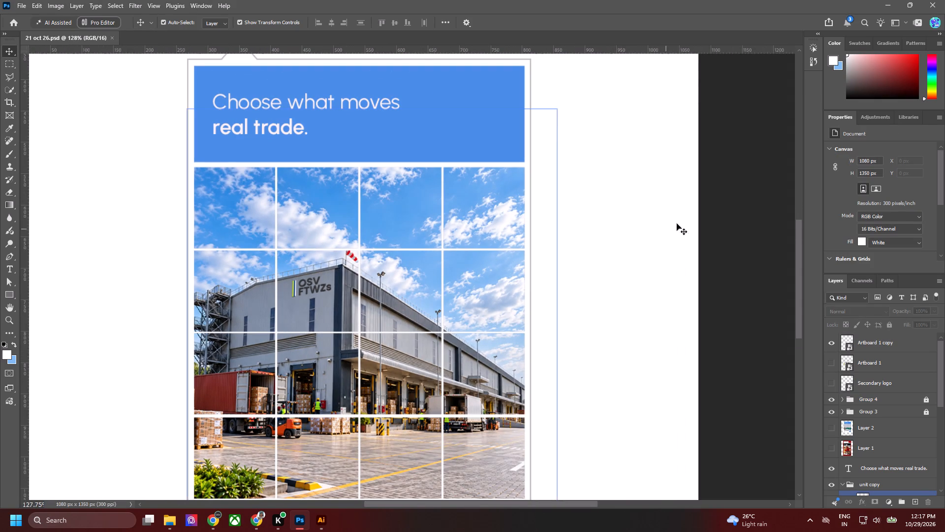
pyautogui.keyDown('alt'); pyautogui.scroll(10, 300, 294); pyautogui.keyUp('alt')
pyautogui.click(300, 294)
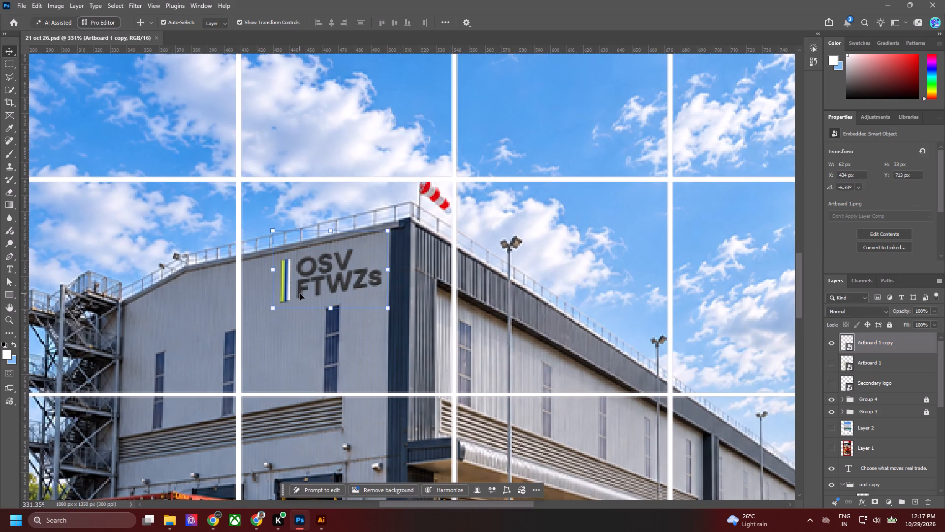
pyautogui.press('Down')
pyautogui.press('Down')
pyautogui.press('Right')
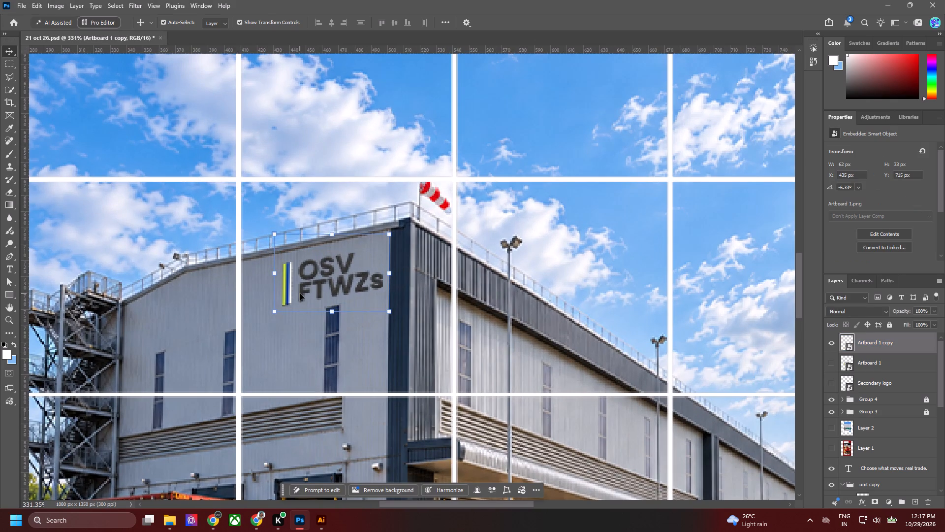
pyautogui.press('Up')
pyautogui.click(531, 143)
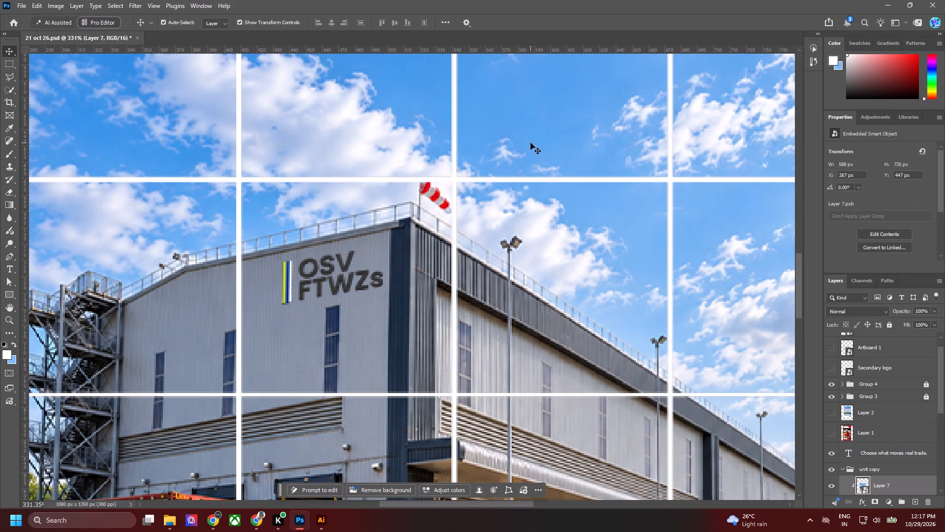
# Save the document with the repositioned logo and fit the whole post in view.
pyautogui.hotkey('ctrl', 's')
pyautogui.keyDown('alt'); pyautogui.scroll(-9, 531, 143); pyautogui.keyUp('alt')
pyautogui.press('space')
pyautogui.press('space')
pyautogui.press('space')
pyautogui.press('space')
pyautogui.moveTo(596, 242); pyautogui.dragTo(537, 247)
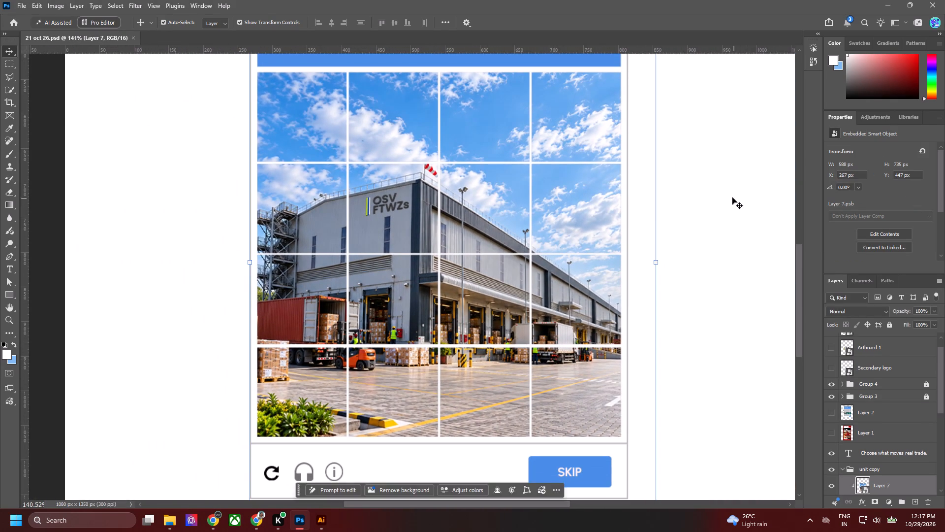
pyautogui.click(720, 194)
pyautogui.hotkey('ctrl', '0')
pyautogui.hotkey('ctrl', 's')
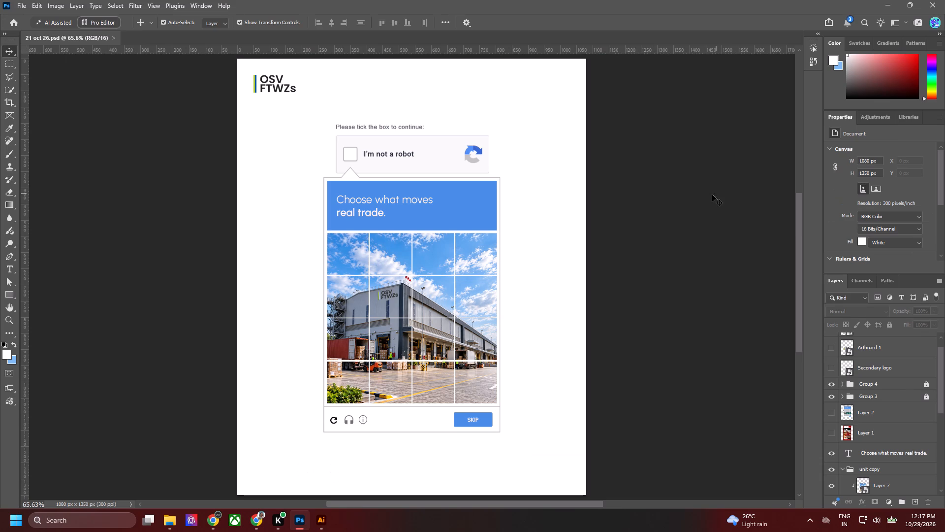
pyautogui.hotkey('ctrl', 's')
pyautogui.click(722, 197)
pyautogui.hotkey('ctrl', 's')
pyautogui.hotkey('ctrl', 's')
pyautogui.hotkey('ctrl', 's')
pyautogui.hotkey('ctrl', 's')
pyautogui.hotkey('ctrl', 's')
pyautogui.hotkey('ctrl', 's')
pyautogui.hotkey('ctrl', 's')
pyautogui.hotkey('ctrl', 's')
pyautogui.hotkey('ctrl', 's')
pyautogui.hotkey('ctrl', 's')
pyautogui.hotkey('ctrl', 's')
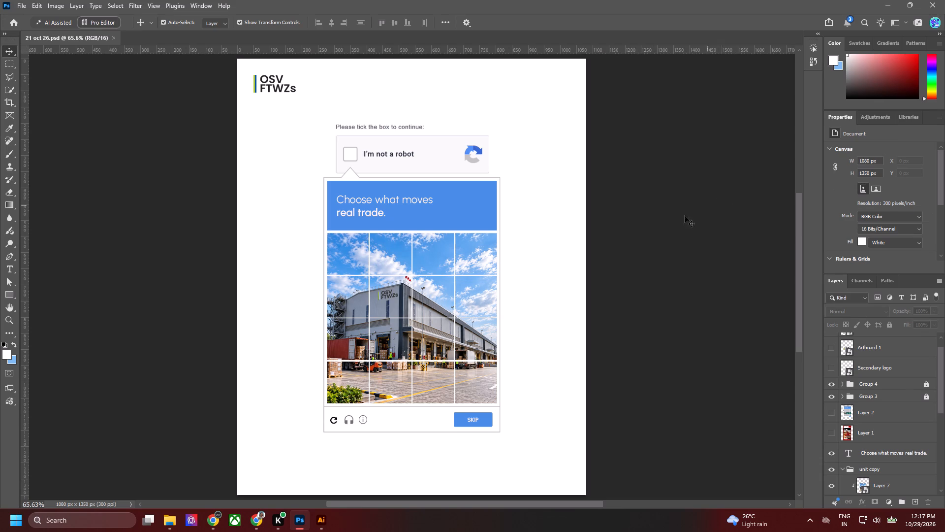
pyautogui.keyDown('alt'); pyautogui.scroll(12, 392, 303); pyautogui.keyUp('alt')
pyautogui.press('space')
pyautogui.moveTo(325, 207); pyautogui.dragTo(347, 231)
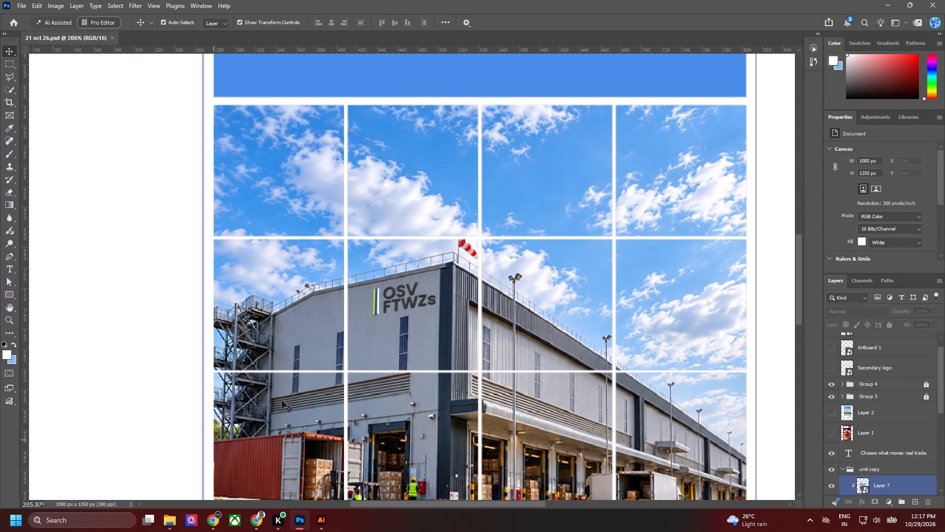
# Switch to Chrome and run a Google image search for "you are not robot" in a new tab.
pyautogui.click(210, 527)
pyautogui.click(22, 164)
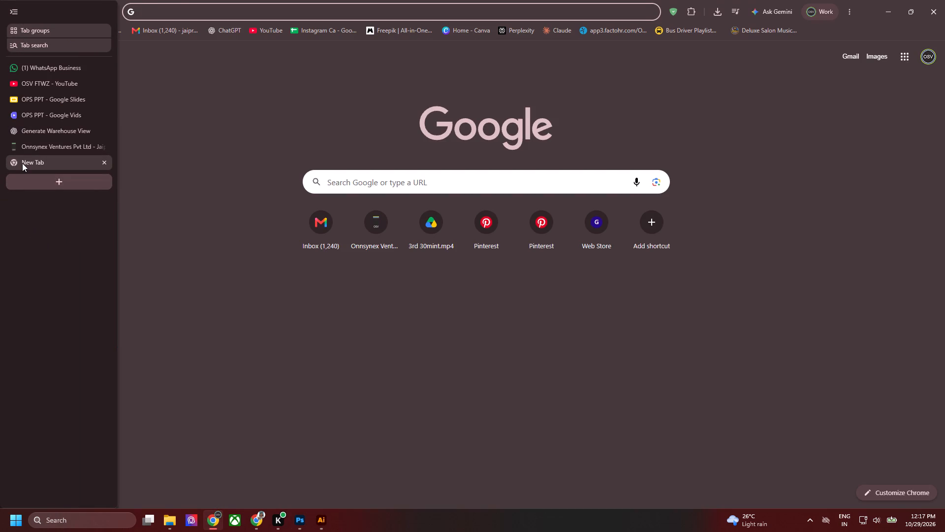
pyautogui.write('you arenot')
pyautogui.press('space')
pyautogui.write('robot')
pyautogui.press('Return')
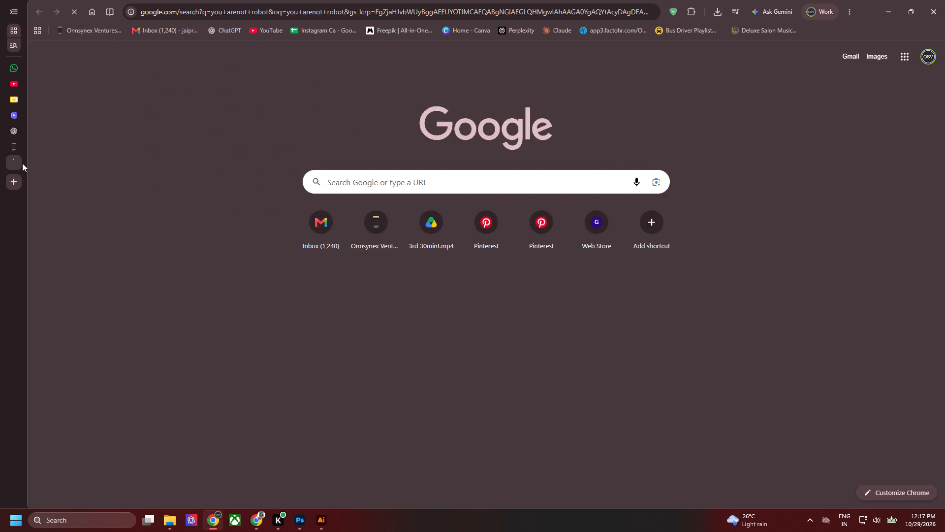
pyautogui.click(196, 100)
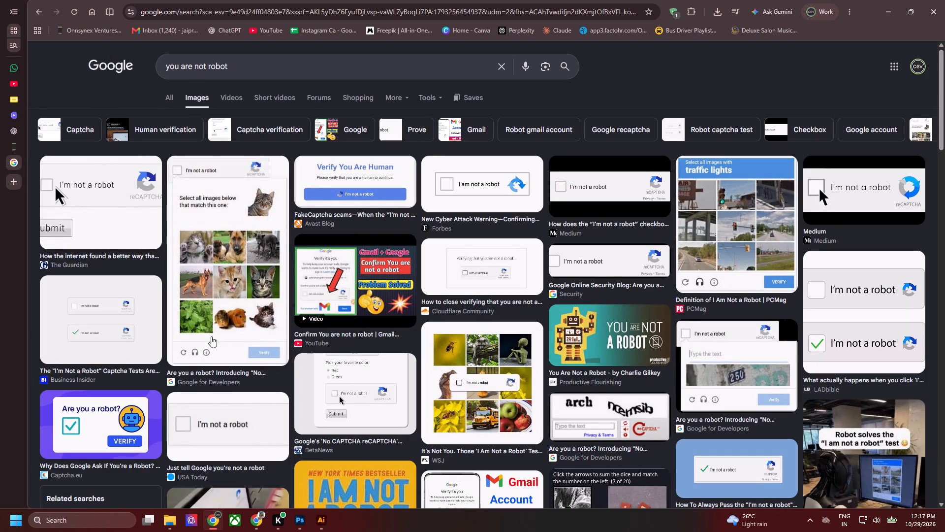
# Browse the image results for captcha references, previewing the "PROVE YOU'RE NOT A ROBOT" and "A GENIUS" image-grid examples.
pyautogui.scroll(-5, 788, 194)
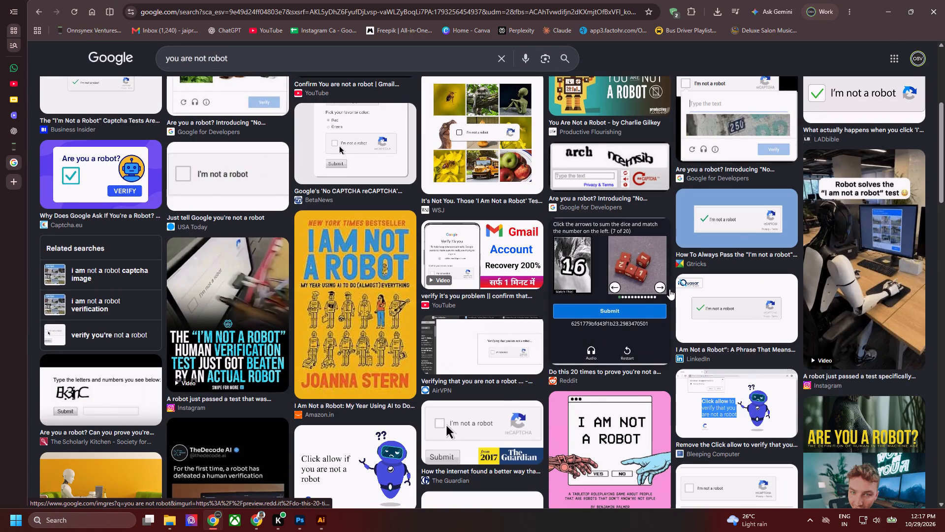
pyautogui.scroll(-5, 264, 289)
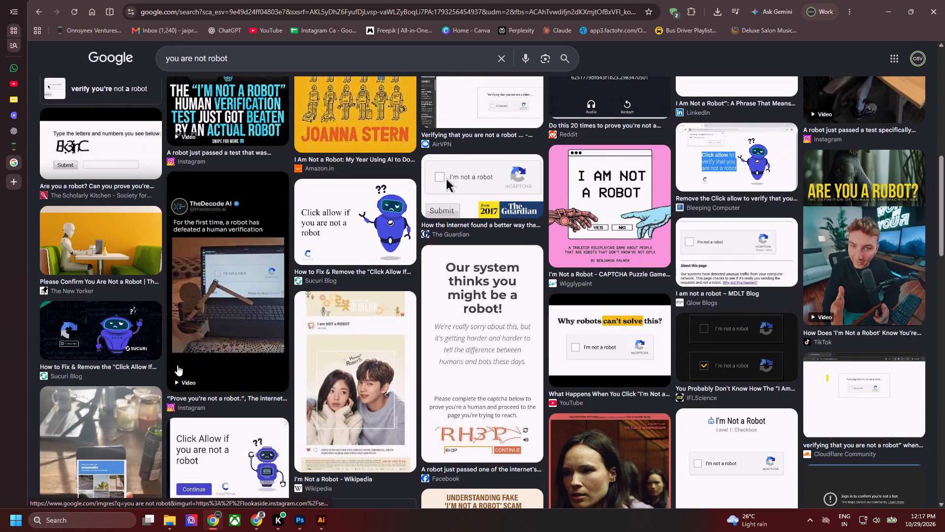
pyautogui.scroll(-4, 167, 315)
pyautogui.click(122, 310)
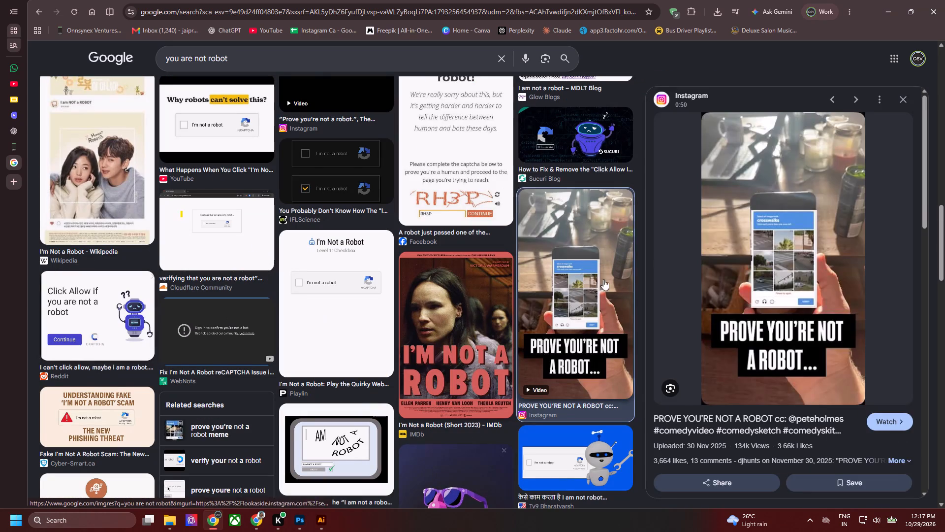
pyautogui.scroll(-7, 760, 237)
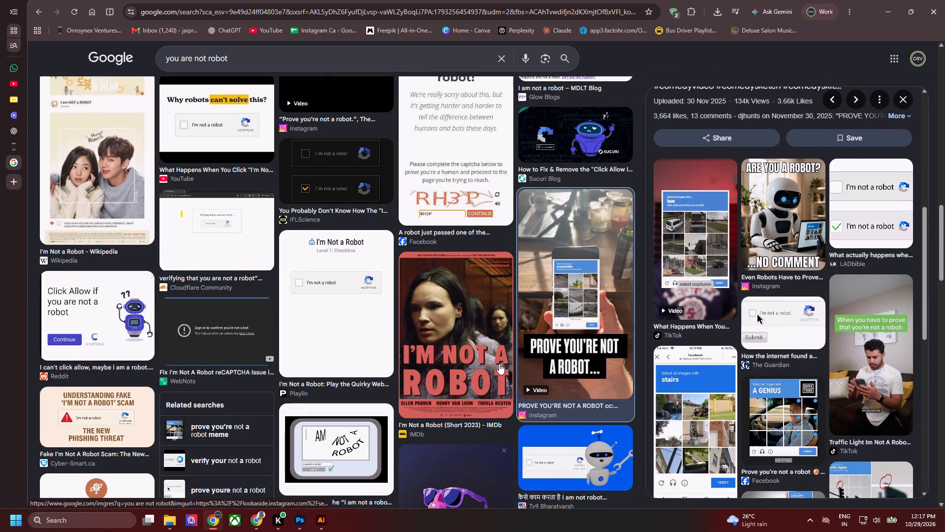
pyautogui.click(782, 421)
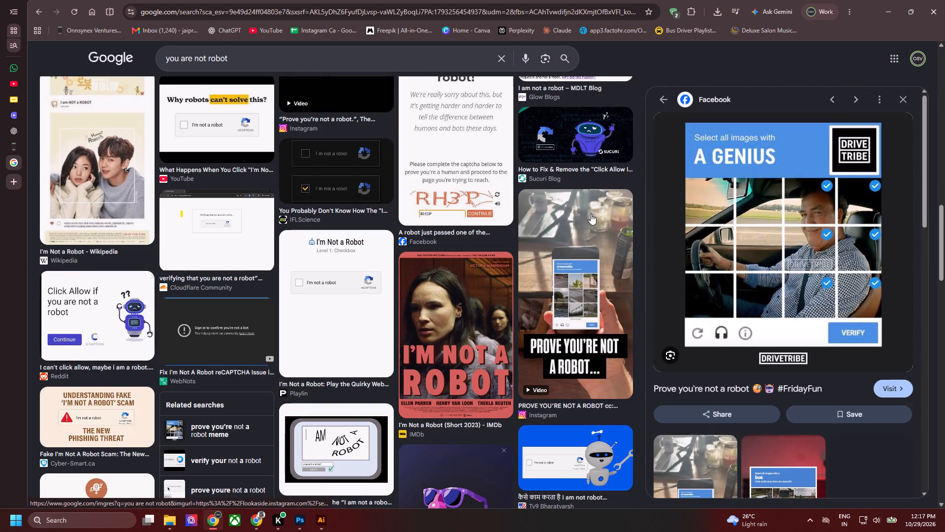
pyautogui.scroll(6, 462, 178)
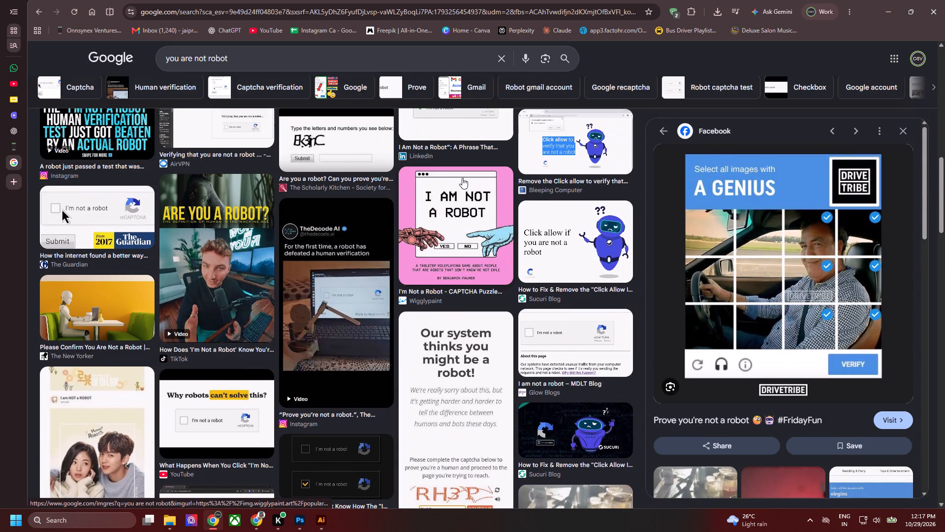
# Switch to Photoshop and load the tile grid's outline from the Group 2 layer above the other Group 2 as a selection.
pyautogui.hotkey('alt', 'Tab')
pyautogui.keyDown('alt'); pyautogui.scroll(5, 361, 250); pyautogui.keyUp('alt')
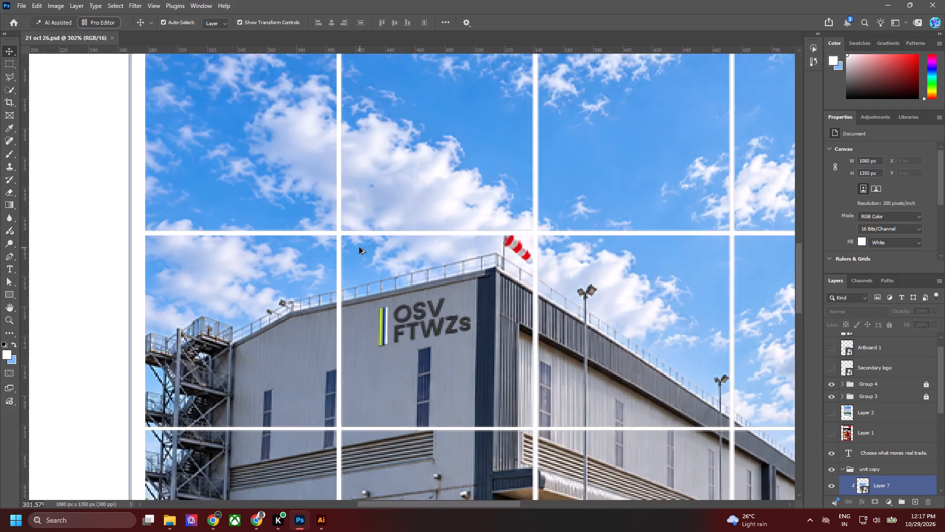
pyautogui.keyDown('alt'); pyautogui.scroll(4, 359, 247); pyautogui.keyUp('alt')
pyautogui.click(345, 241)
pyautogui.scroll(-5, 903, 417)
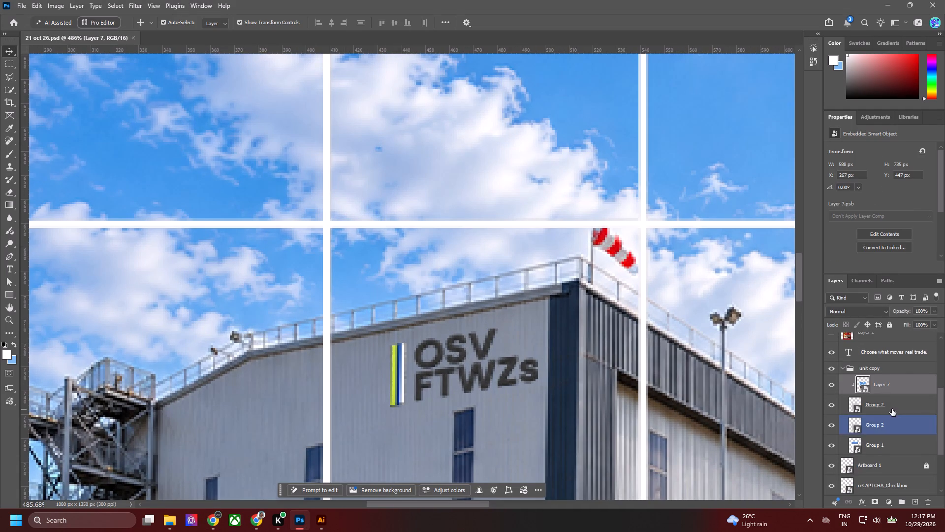
pyautogui.click(892, 409)
pyautogui.keyDown('ctrl'); pyautogui.click(854, 405); pyautogui.keyUp('ctrl')
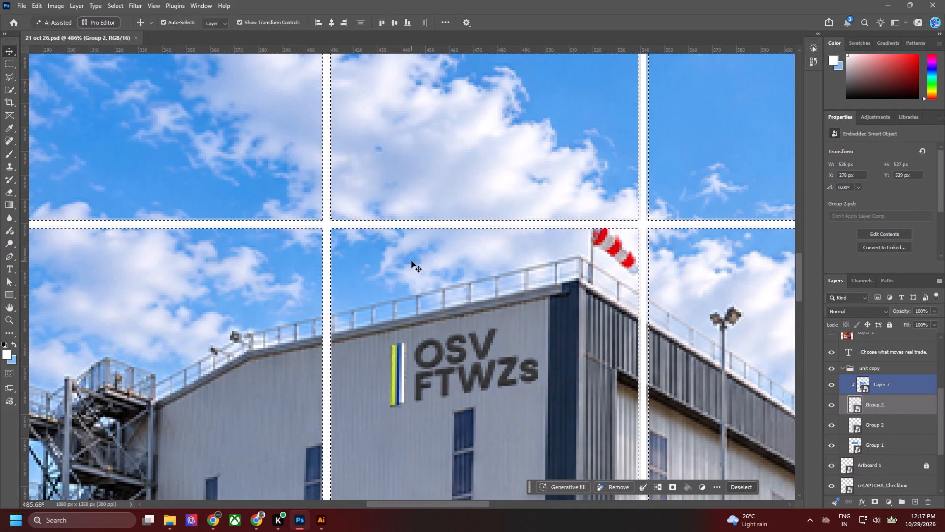
pyautogui.keyDown('alt'); pyautogui.scroll(-19, 315, 289); pyautogui.keyUp('alt')
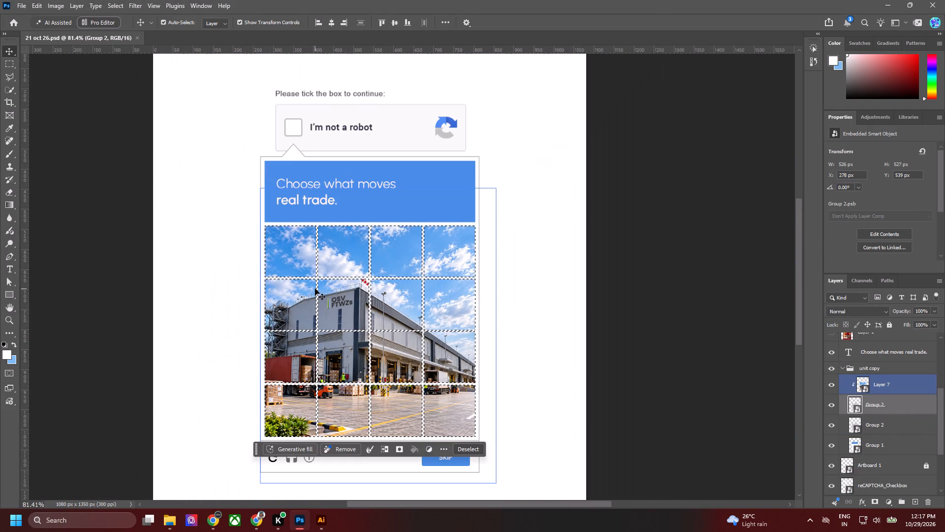
# Subtract the first column of photo tiles from the selection with the Rectangular Marquee tool.
pyautogui.press('m')
pyautogui.keyDown('alt'); pyautogui.moveTo(243, 212); pyautogui.dragTo(314, 454); pyautogui.keyUp('alt')
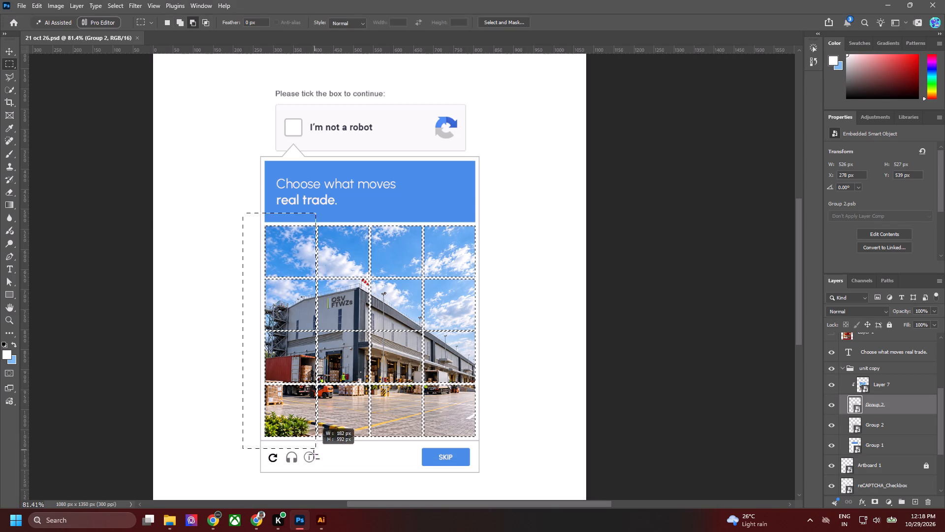
pyautogui.keyDown('alt'); pyautogui.moveTo(314, 454); pyautogui.dragTo(317, 487); pyautogui.keyUp('alt')
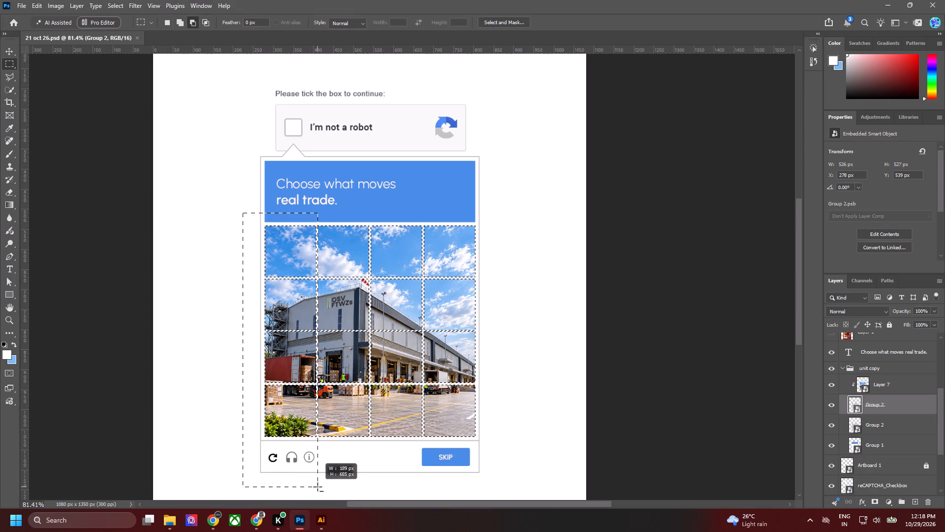
pyautogui.keyDown('alt'); pyautogui.moveTo(317, 487); pyautogui.dragTo(313, 447); pyautogui.keyUp('alt')
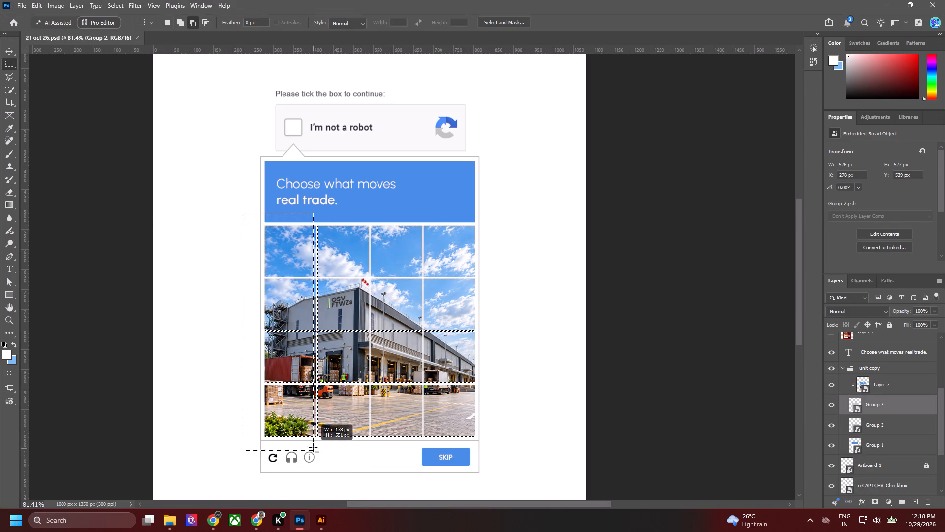
pyautogui.keyDown('alt'); pyautogui.moveTo(313, 447); pyautogui.dragTo(316, 438); pyautogui.keyUp('alt')
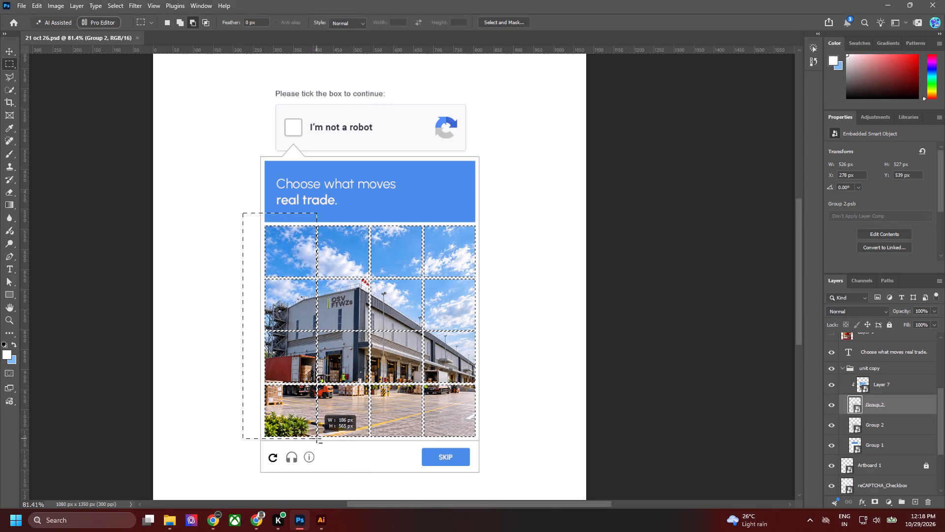
pyautogui.keyDown('alt'); pyautogui.moveTo(316, 438); pyautogui.dragTo(315, 438); pyautogui.keyUp('alt')
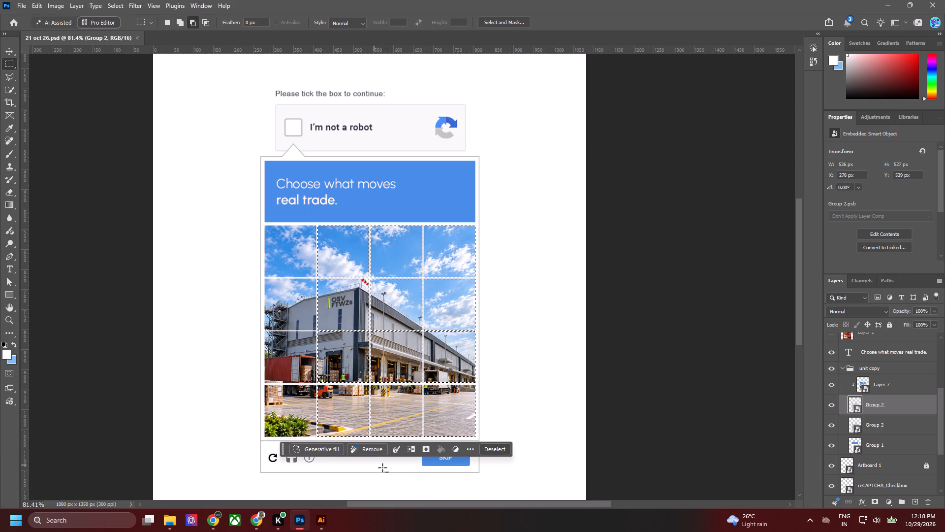
# Subtract the bottom row of photo tiles from the selection.
pyautogui.keyDown('alt'); pyautogui.scroll(7, 267, 417); pyautogui.keyUp('alt')
pyautogui.keyDown('alt'); pyautogui.scroll(-1, 341, 342); pyautogui.keyUp('alt')
pyautogui.keyDown('alt'); pyautogui.scroll(11, 341, 342); pyautogui.keyUp('alt')
pyautogui.press('space')
pyautogui.press('space')
pyautogui.press('space')
pyautogui.press('space')
pyautogui.moveTo(323, 369); pyautogui.dragTo(193, 178)
pyautogui.keyDown('alt'); pyautogui.moveTo(186, 173); pyautogui.dragTo(773, 488); pyautogui.keyUp('alt')
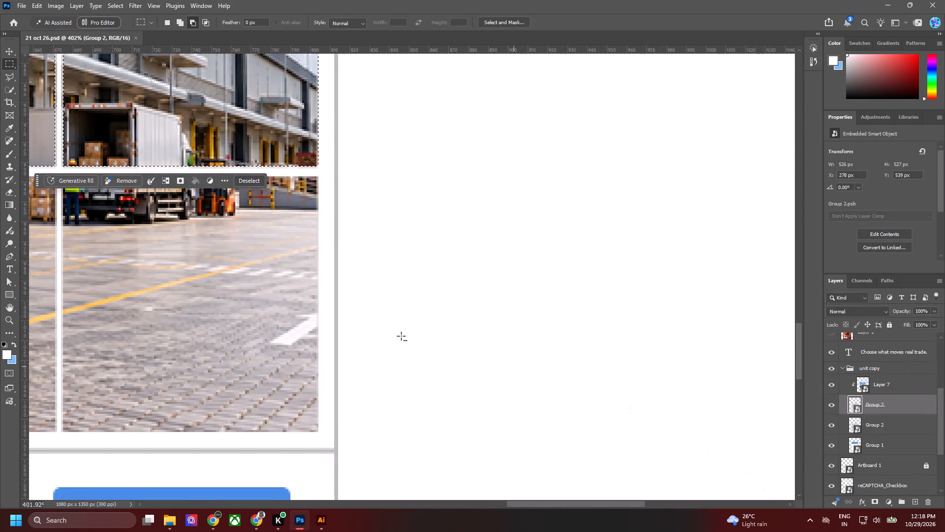
# Subtract the tiles in the third and fourth columns of the second and third rows from the selection.
pyautogui.press('space')
pyautogui.press('space')
pyautogui.press('space')
pyautogui.press('space')
pyautogui.press('space')
pyautogui.press('space')
pyautogui.press('space')
pyautogui.press('space')
pyautogui.press('space')
pyautogui.press('space')
pyautogui.press('space')
pyautogui.press('space')
pyautogui.press('space')
pyautogui.press('space')
pyautogui.press('space')
pyautogui.moveTo(252, 243); pyautogui.dragTo(570, 435)
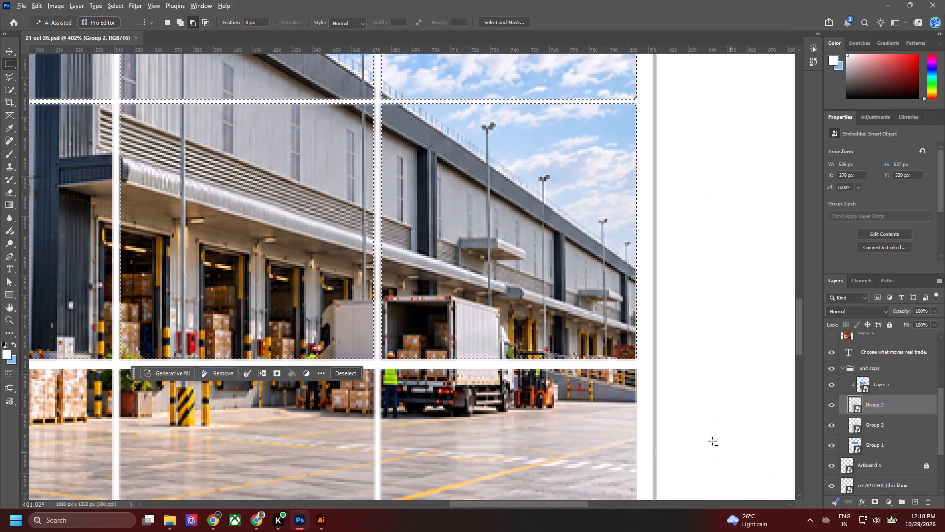
pyautogui.keyDown('alt'); pyautogui.moveTo(709, 439); pyautogui.dragTo(129, 128); pyautogui.keyUp('alt')
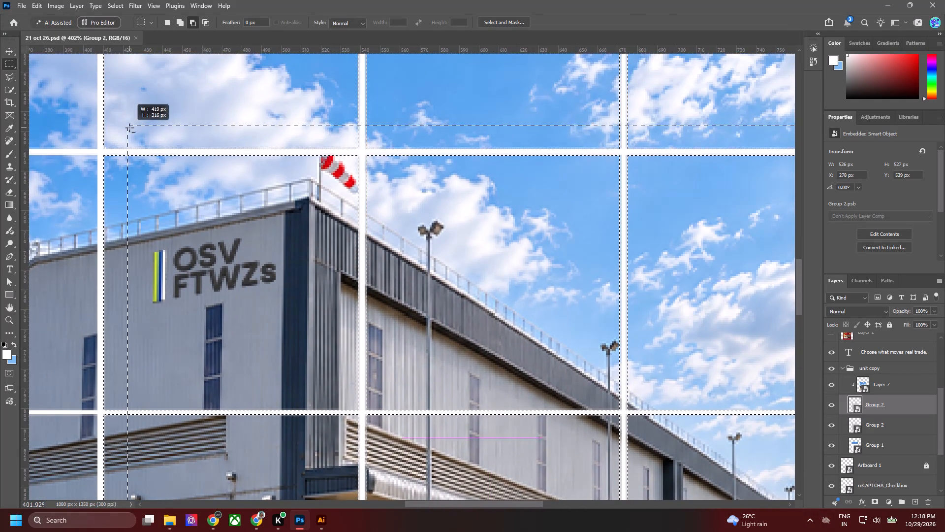
pyautogui.keyDown('alt'); pyautogui.moveTo(129, 128); pyautogui.dragTo(363, 153); pyautogui.keyUp('alt')
# Subtract the tile directly below the OSV FTWZs logo tile from the selection.
pyautogui.keyDown('alt'); pyautogui.moveTo(98, 414); pyautogui.dragTo(387, 531); pyautogui.keyUp('alt')
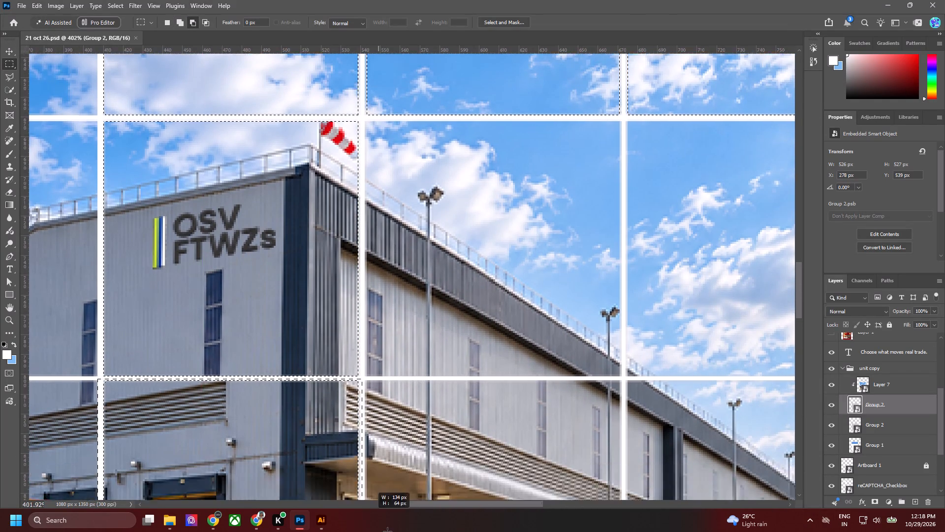
pyautogui.keyDown('alt'); pyautogui.moveTo(387, 531); pyautogui.dragTo(349, 454); pyautogui.keyUp('alt')
pyautogui.keyDown('alt'); pyautogui.moveTo(467, 323); pyautogui.dragTo(111, 83); pyautogui.keyUp('alt')
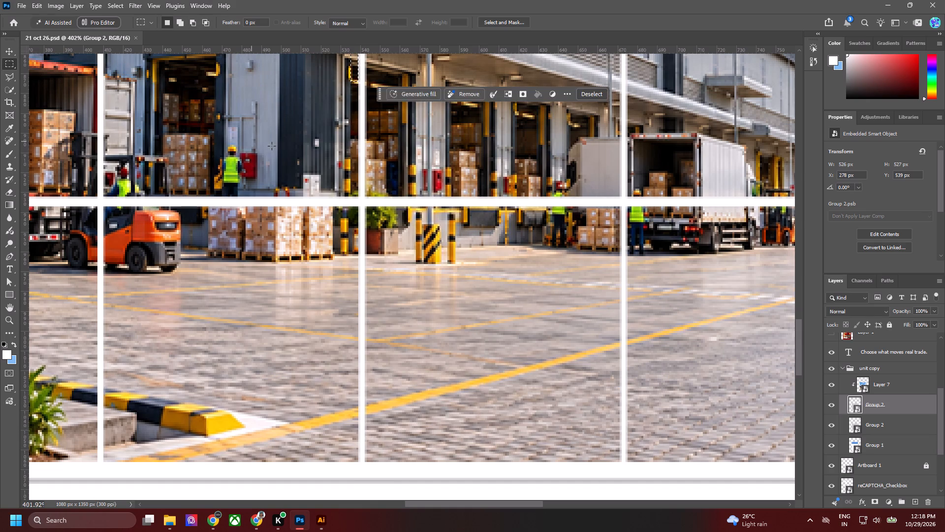
pyautogui.press('space')
pyautogui.press('space')
pyautogui.press('space')
pyautogui.press('space')
pyautogui.moveTo(287, 149); pyautogui.dragTo(350, 465)
pyautogui.keyDown('alt'); pyautogui.moveTo(513, 468); pyautogui.dragTo(194, 261); pyautogui.keyUp('alt')
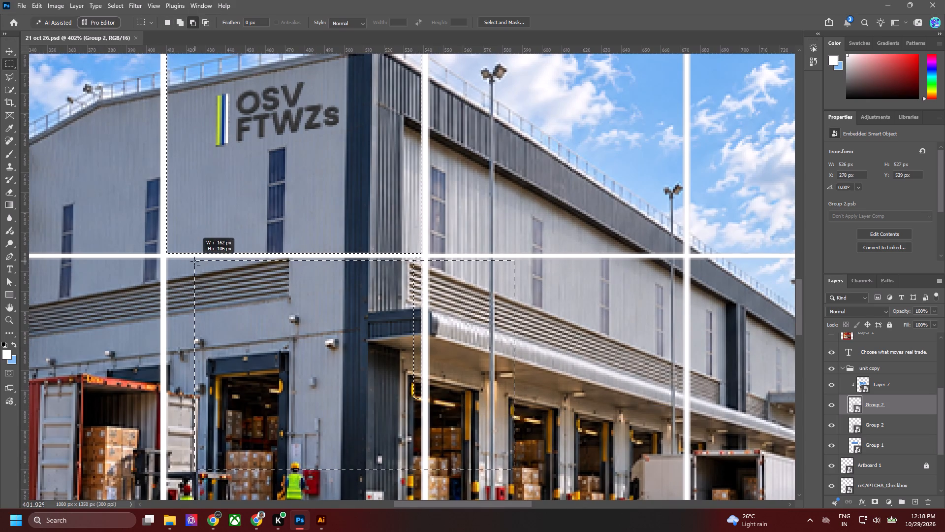
pyautogui.keyDown('alt'); pyautogui.moveTo(194, 261); pyautogui.dragTo(176, 257); pyautogui.keyUp('alt')
# Subtract the top row of sky tiles so that only the OSV FTWZs logo tile stays selected.
pyautogui.press('space')
pyautogui.press('space')
pyautogui.moveTo(152, 155); pyautogui.dragTo(235, 457)
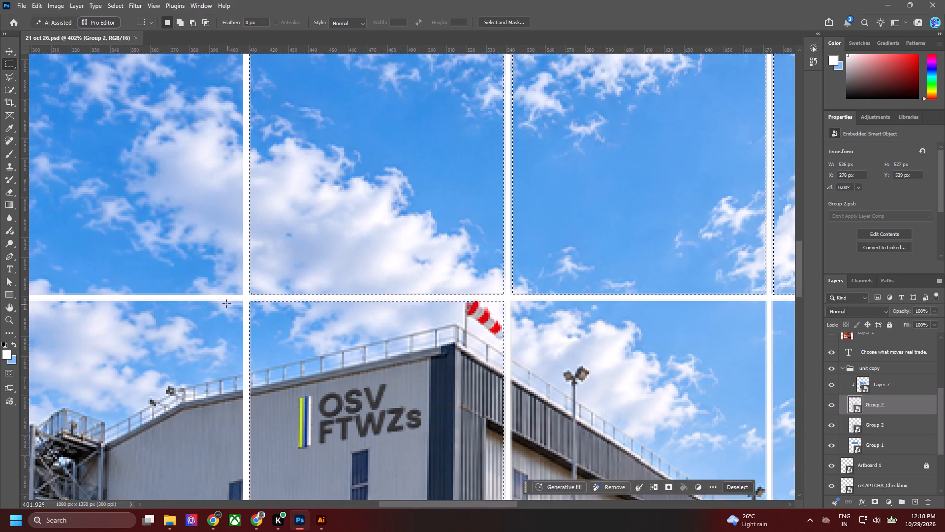
pyautogui.keyDown('alt'); pyautogui.scroll(-5, 226, 303); pyautogui.keyUp('alt')
pyautogui.keyDown('alt'); pyautogui.moveTo(223, 133); pyautogui.dragTo(731, 302); pyautogui.keyUp('alt')
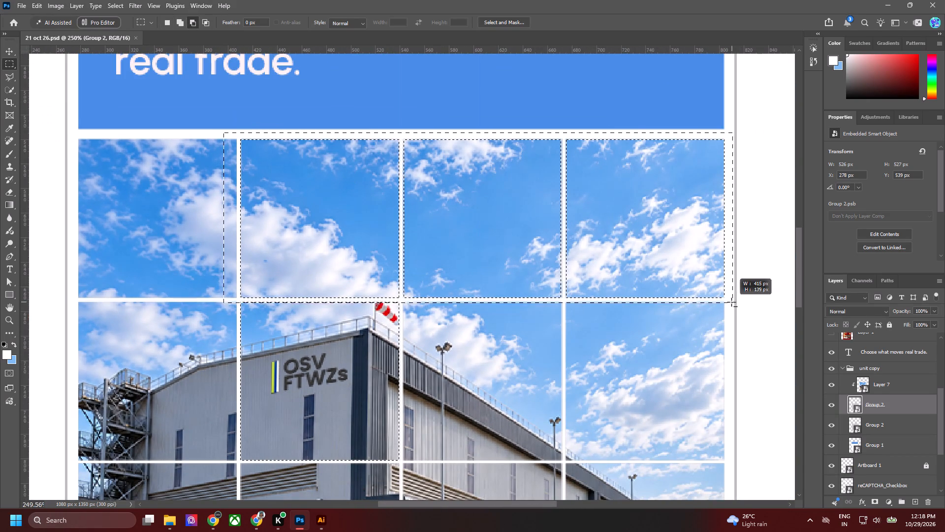
pyautogui.keyDown('alt'); pyautogui.moveTo(731, 302); pyautogui.dragTo(726, 299); pyautogui.keyUp('alt')
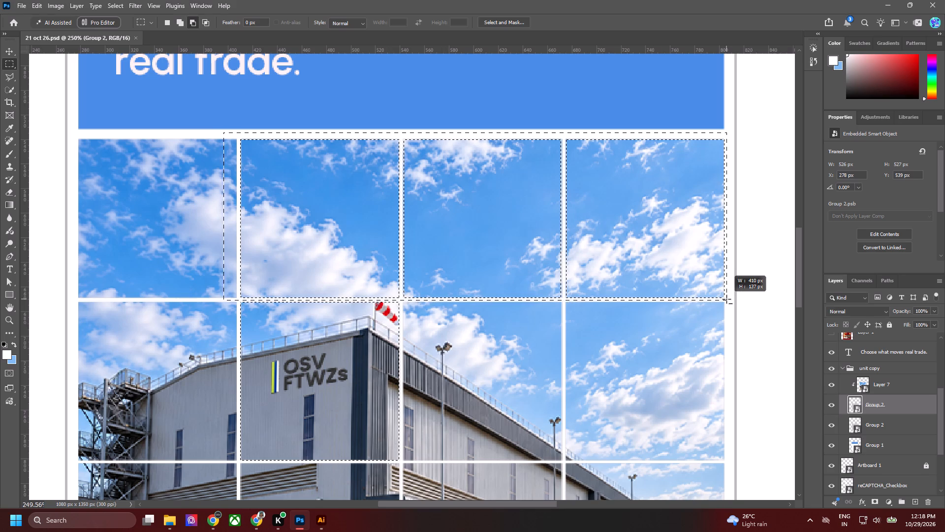
pyautogui.keyDown('alt'); pyautogui.moveTo(726, 299); pyautogui.dragTo(728, 299); pyautogui.keyUp('alt')
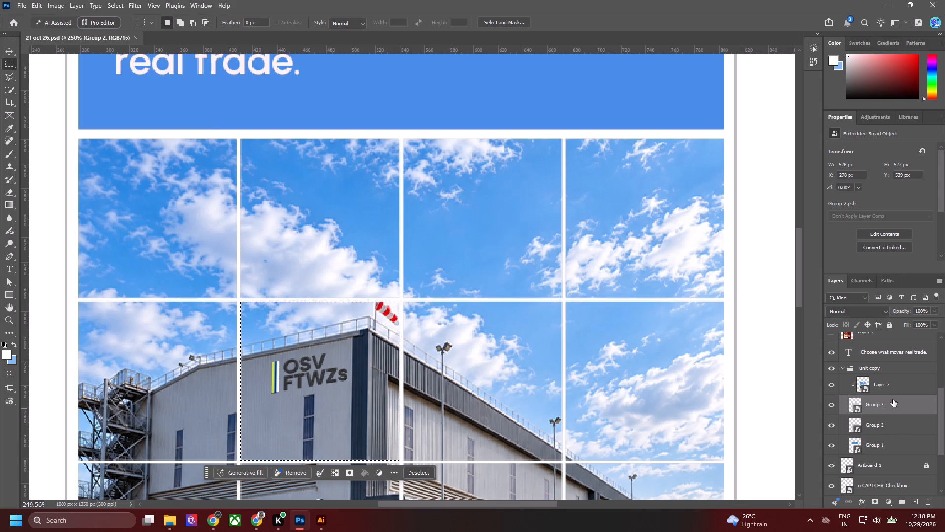
# Create a new layer above the tile grid layer, fill the selected logo tile with the header's blue, and deselect.
pyautogui.click(913, 504)
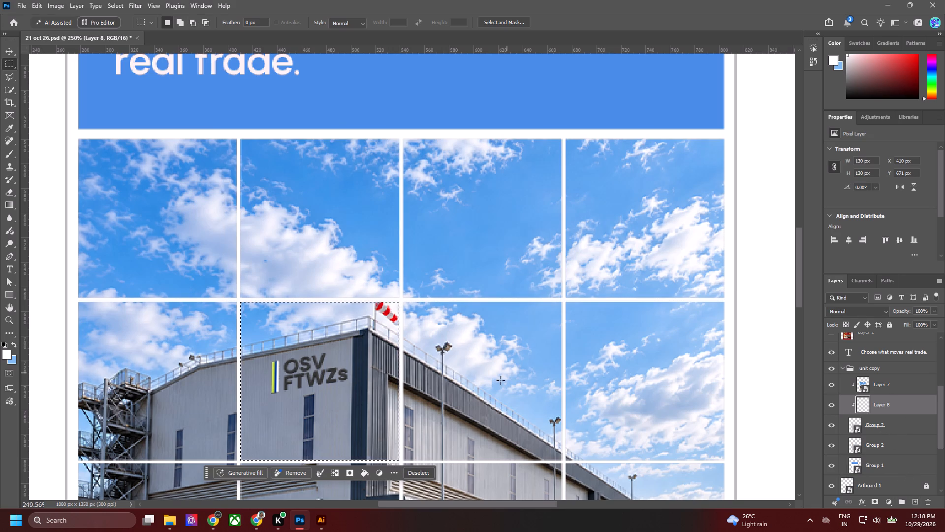
pyautogui.press('i')
pyautogui.press('i')
pyautogui.press('i')
pyautogui.press('i')
pyautogui.click(234, 107)
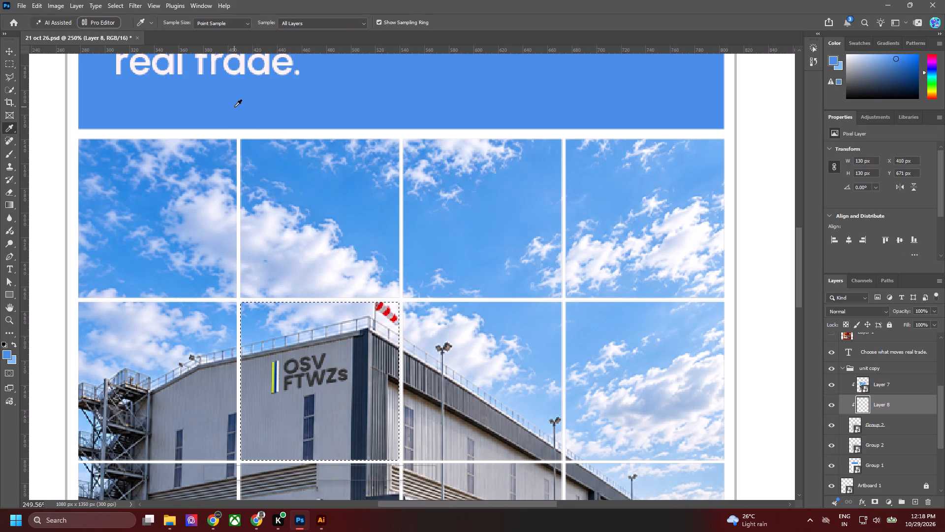
pyautogui.hotkey('alt', 'BackSpace')
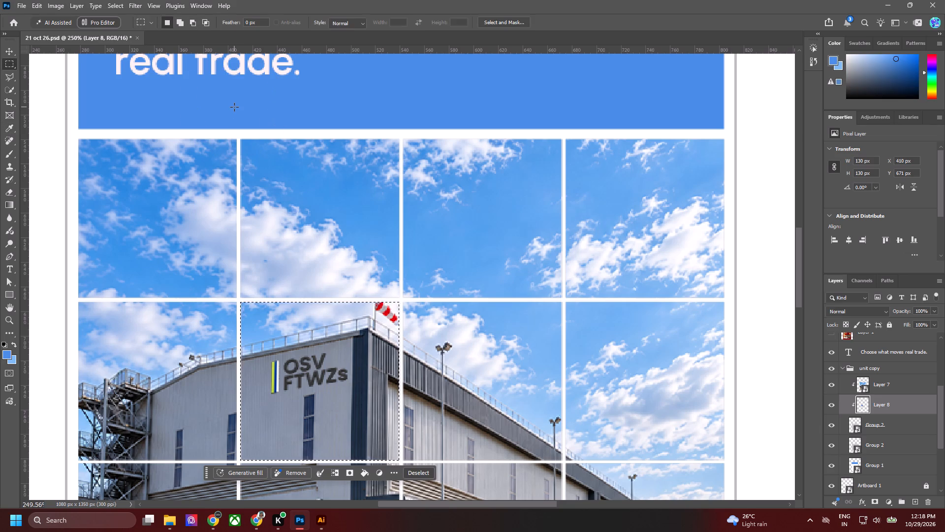
pyautogui.hotkey('ctrl', 'd')
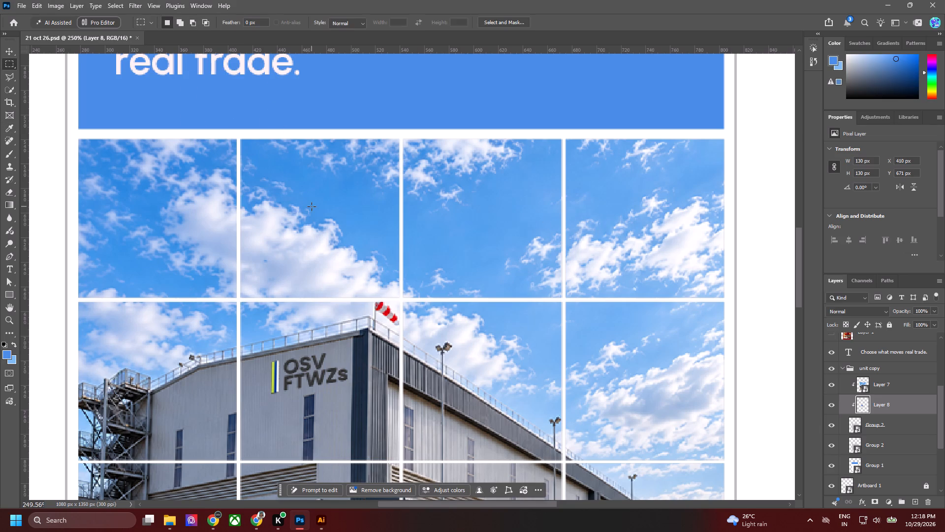
# Add a Stroke effect to Layer 8 in the header's blue #478de5, with the size raised by one step.
pyautogui.press('v')
pyautogui.doubleClick(904, 405)
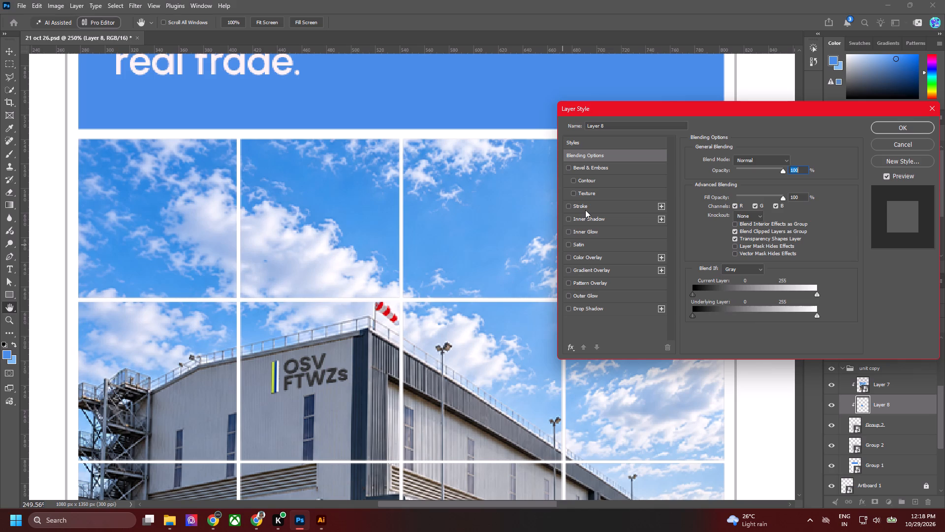
pyautogui.click(580, 209)
pyautogui.click(713, 232)
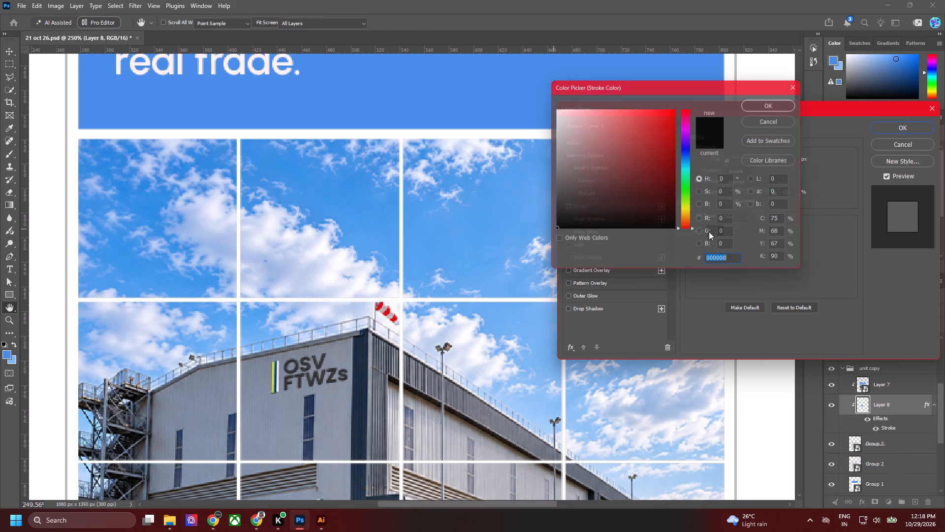
pyautogui.click(332, 88)
pyautogui.click(770, 78)
pyautogui.click(788, 104)
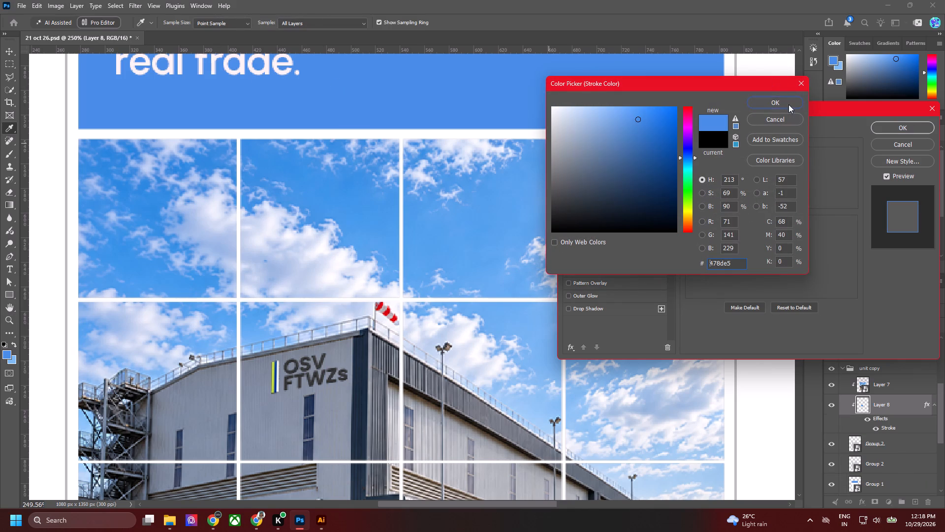
pyautogui.doubleClick(799, 158)
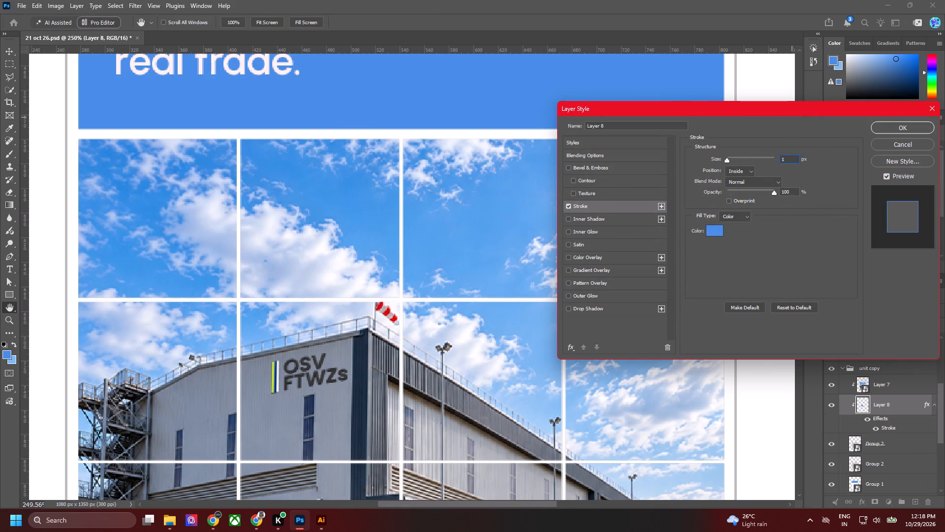
pyautogui.press('Up')
pyautogui.click(868, 128)
pyautogui.click(899, 128)
# Move Layer 8 above Layer 7 in the unit copy group's layer stack.
pyautogui.moveTo(893, 408); pyautogui.dragTo(889, 389)
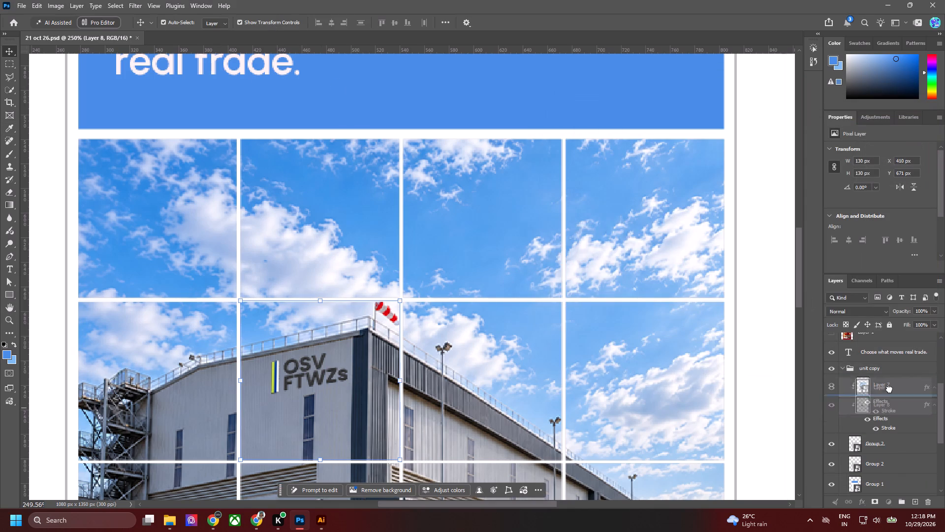
pyautogui.moveTo(889, 389); pyautogui.dragTo(889, 380)
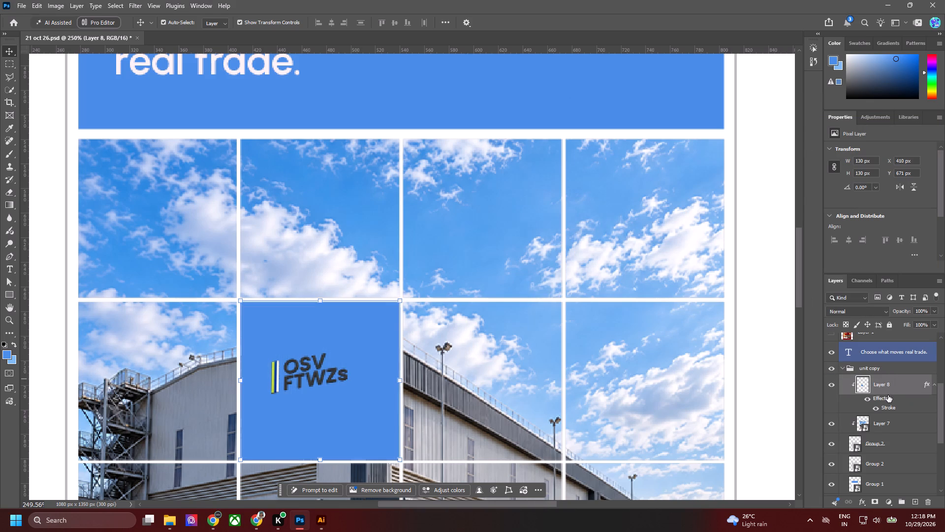
# Lower Layer 8's fill to 0% so only its blue stroke frames the logo tile, and deselect the layer.
pyautogui.moveTo(910, 325); pyautogui.dragTo(810, 304)
pyautogui.click(777, 249)
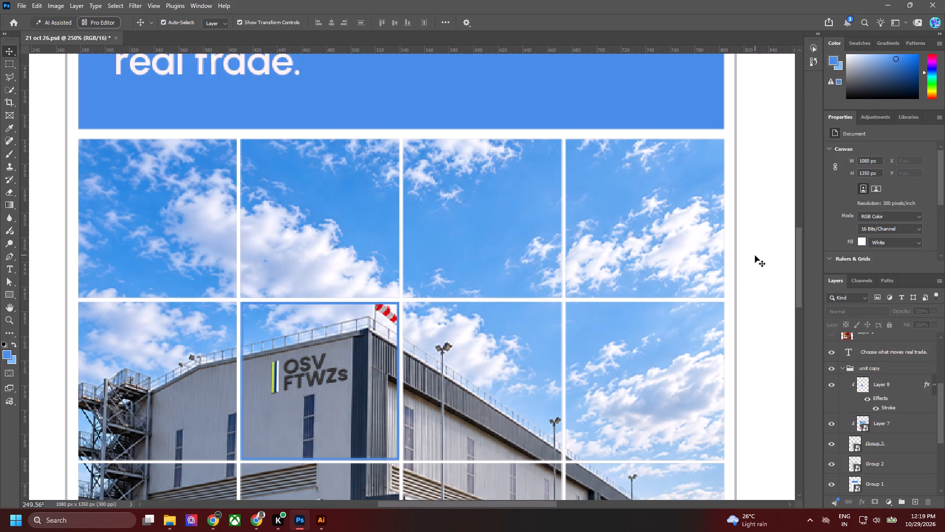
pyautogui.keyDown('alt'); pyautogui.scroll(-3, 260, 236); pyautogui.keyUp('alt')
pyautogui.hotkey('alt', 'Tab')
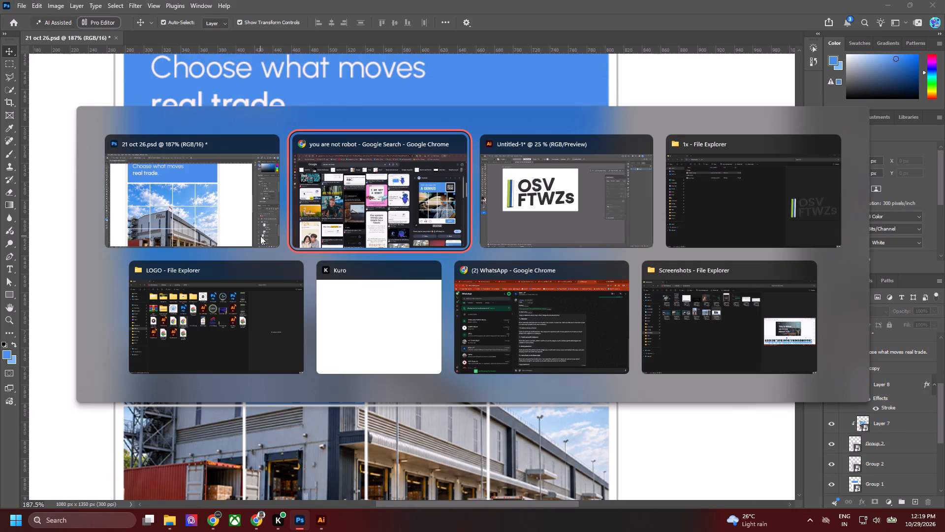
# Switch to Chrome and examine the captcha image results, including the AI Times stop sign one, as references for the tile grid.
pyautogui.keyDown('alt'); pyautogui.click(409, 210); pyautogui.keyUp('alt')
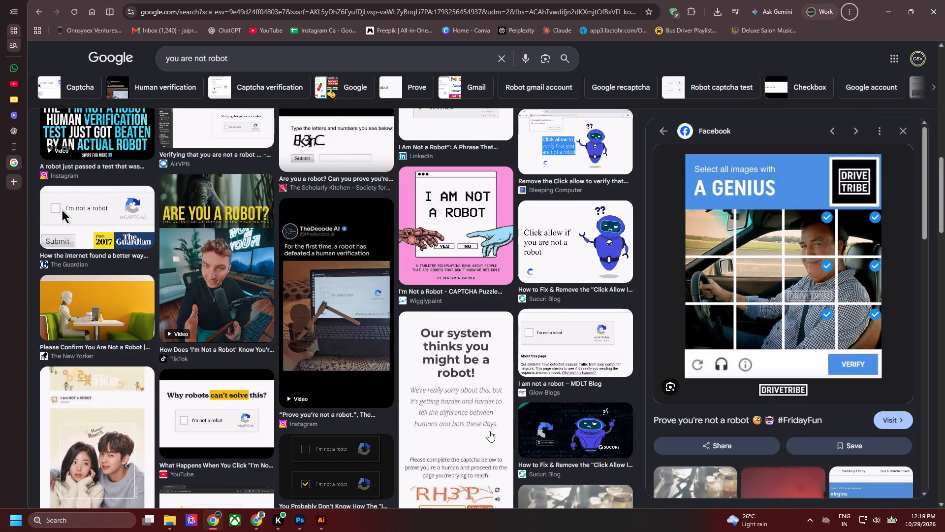
pyautogui.hotkey('alt', 'Tab')
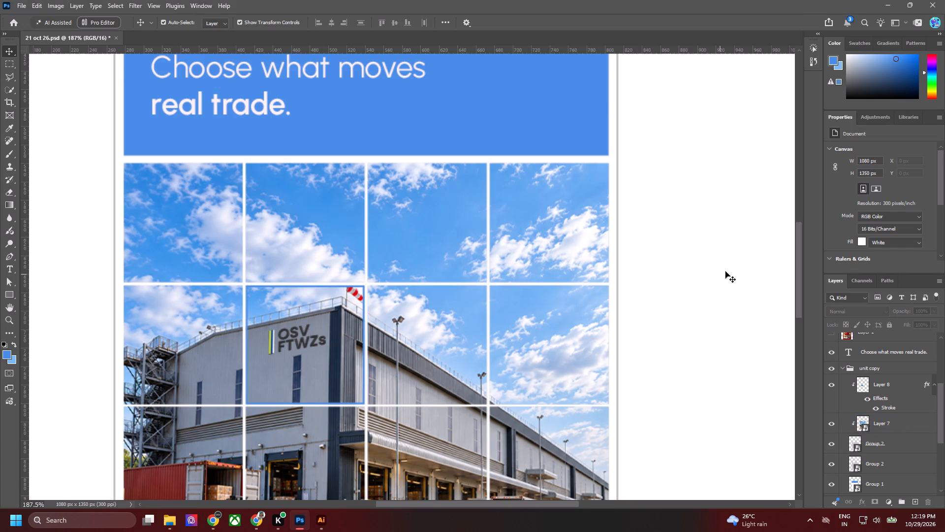
pyautogui.hotkey('alt', 'Tab')
pyautogui.scroll(-6, 724, 325)
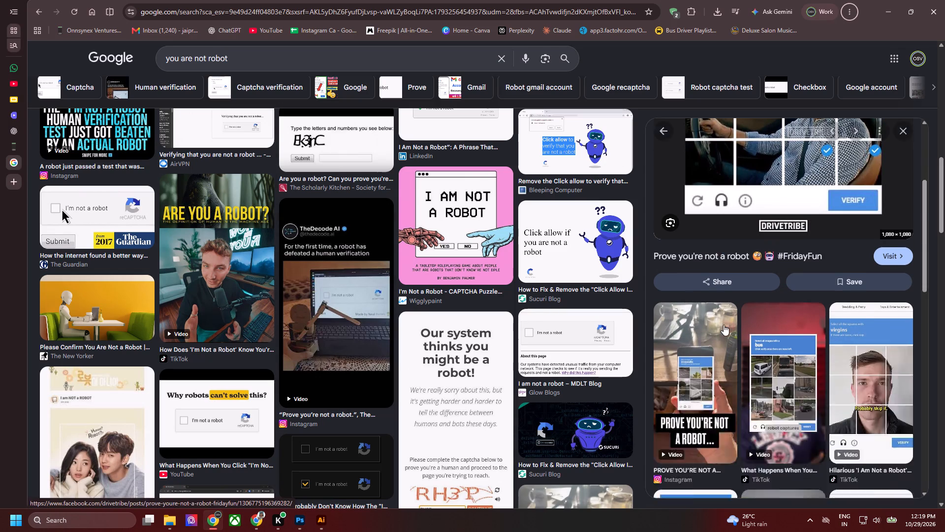
pyautogui.scroll(-6, 312, 364)
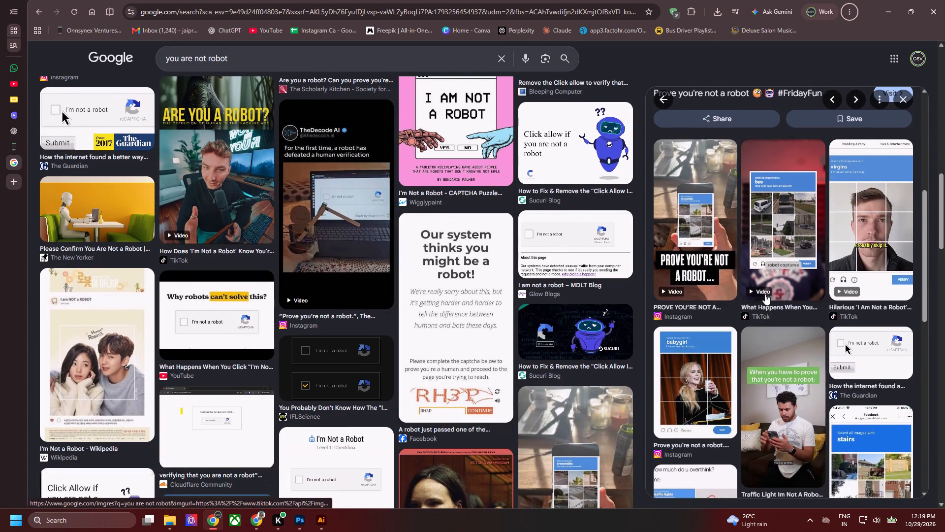
pyautogui.scroll(-2, 765, 294)
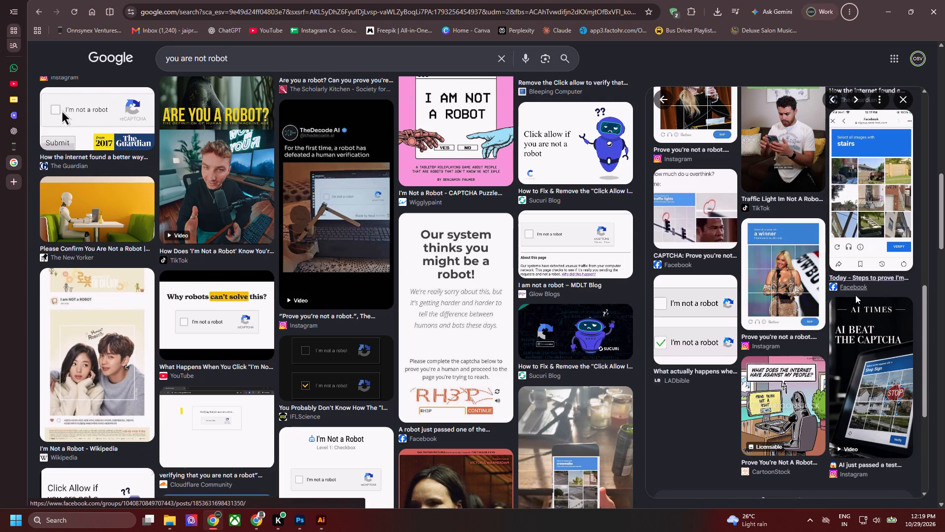
pyautogui.scroll(-3, 855, 300)
pyautogui.click(891, 265)
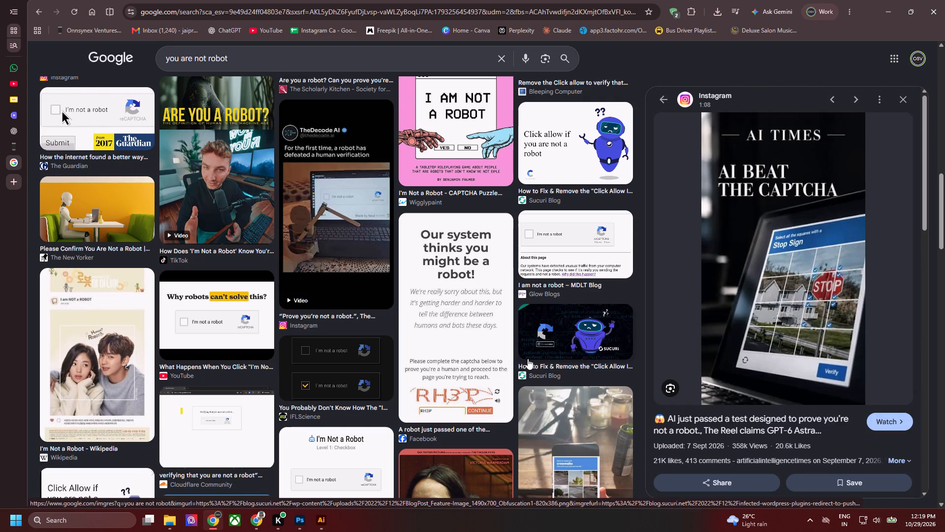
# Return to Photoshop and open the layer style settings of Layer 8, the blue frame around the logo tile.
pyautogui.hotkey('alt', 'Tab')
pyautogui.keyDown('alt'); pyautogui.scroll(-3, 703, 317); pyautogui.keyUp('alt')
pyautogui.keyDown('alt'); pyautogui.scroll(2, 396, 390); pyautogui.keyUp('alt')
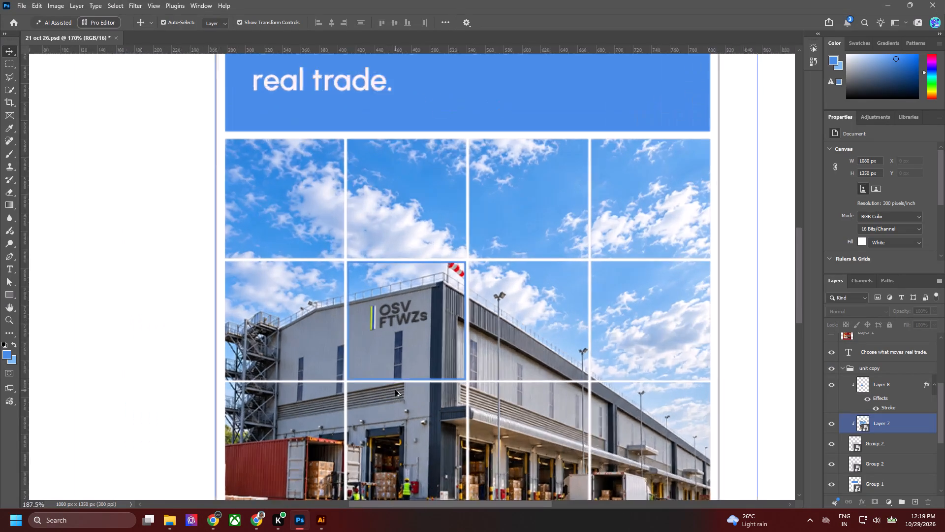
pyautogui.keyDown('alt'); pyautogui.scroll(7, 395, 390); pyautogui.keyUp('alt')
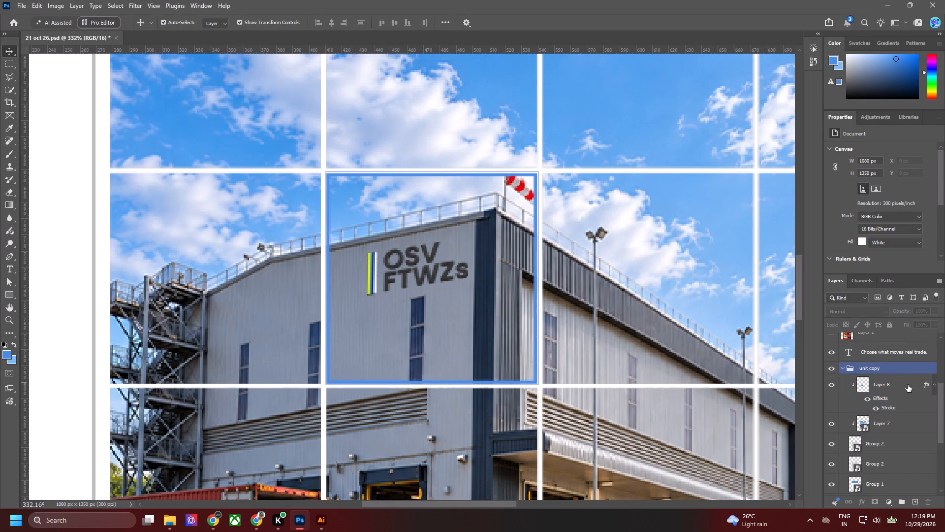
pyautogui.click(908, 385)
pyautogui.doubleClick(908, 386)
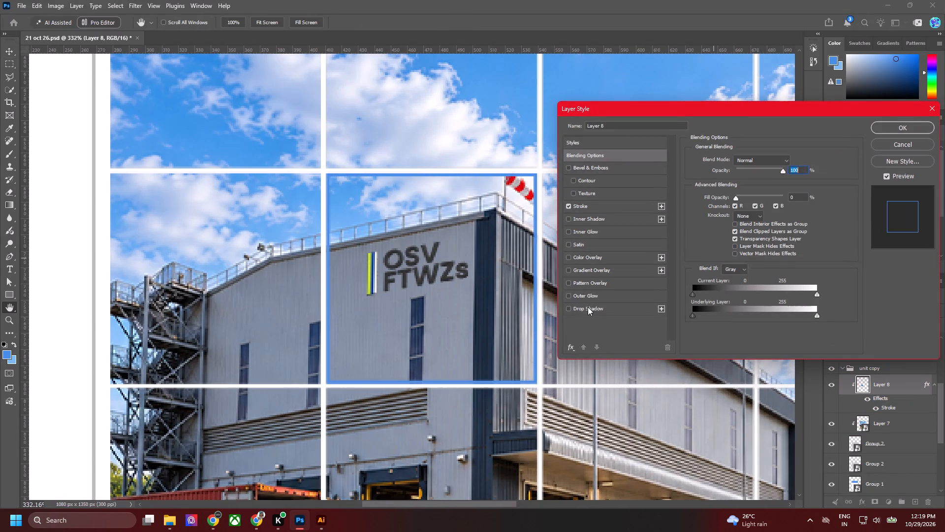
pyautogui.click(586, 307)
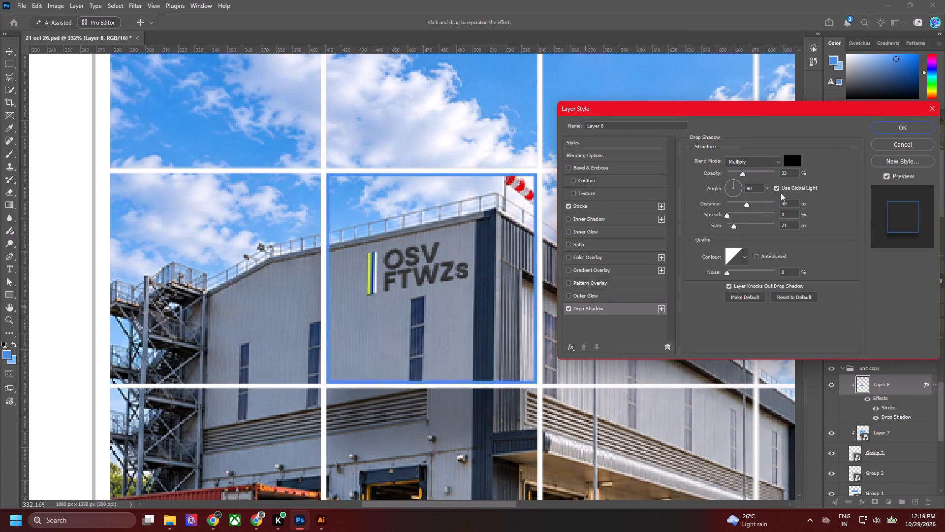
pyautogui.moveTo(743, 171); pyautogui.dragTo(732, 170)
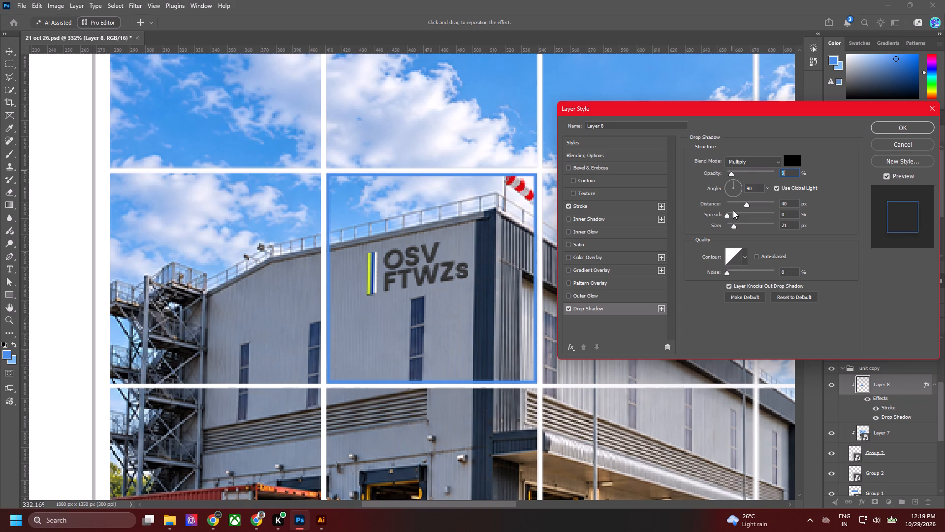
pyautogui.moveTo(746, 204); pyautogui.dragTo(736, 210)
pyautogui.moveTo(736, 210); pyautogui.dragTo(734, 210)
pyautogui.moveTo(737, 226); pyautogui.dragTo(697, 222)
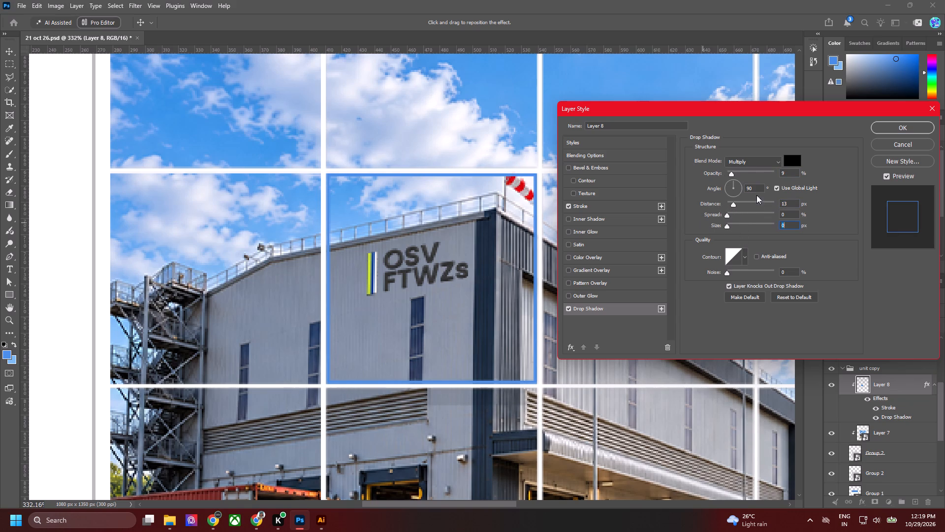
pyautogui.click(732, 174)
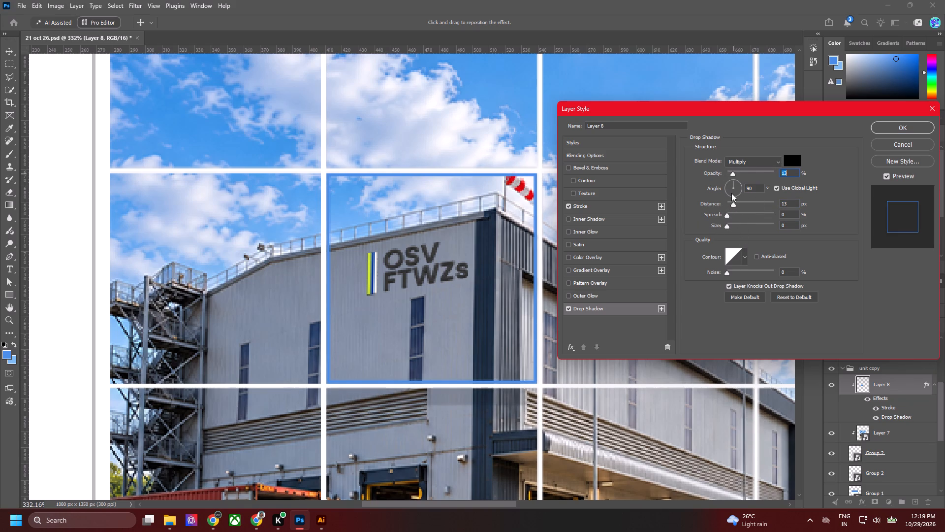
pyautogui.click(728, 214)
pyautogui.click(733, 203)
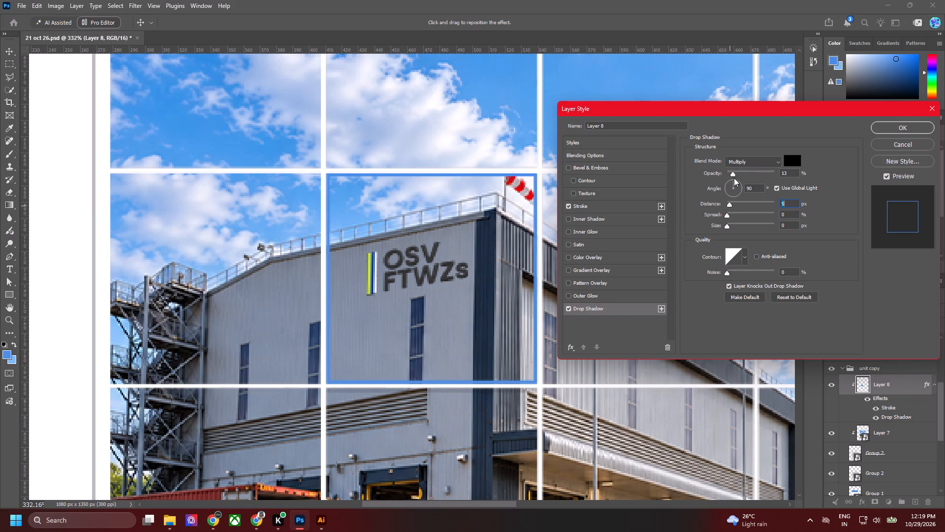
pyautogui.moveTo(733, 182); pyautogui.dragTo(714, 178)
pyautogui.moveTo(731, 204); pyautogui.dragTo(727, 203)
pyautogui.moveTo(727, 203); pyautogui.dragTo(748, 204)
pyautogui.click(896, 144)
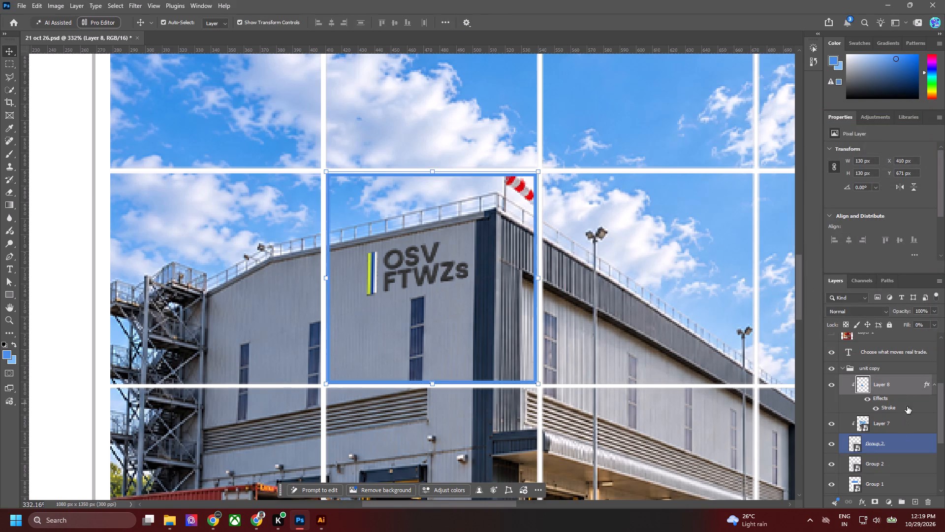
# Convert Layer 8, with its stroke, to a smart object.
pyautogui.rightClick(905, 385)
pyautogui.click(883, 276)
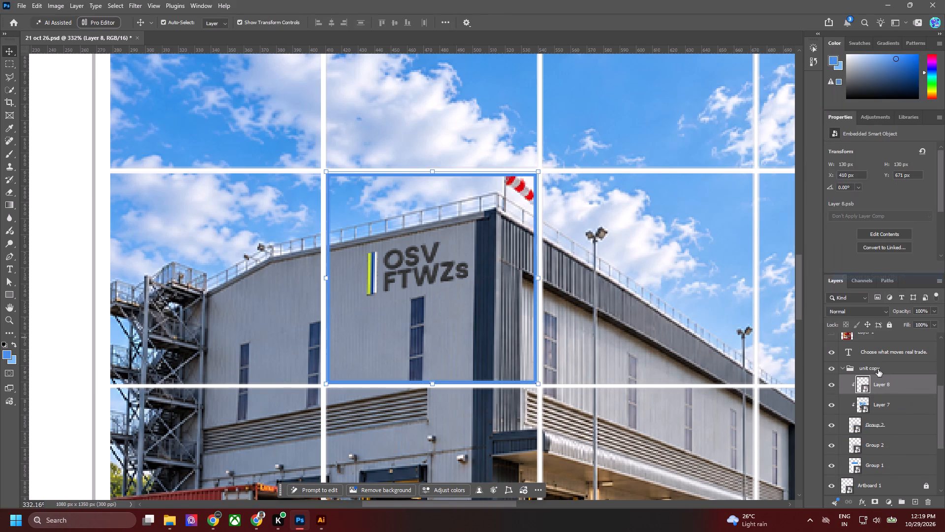
# Add a Drop Shadow to the Layer 8 smart object with Normal blending, 100% opacity, 0 px distance and 2 px size.
pyautogui.doubleClick(903, 382)
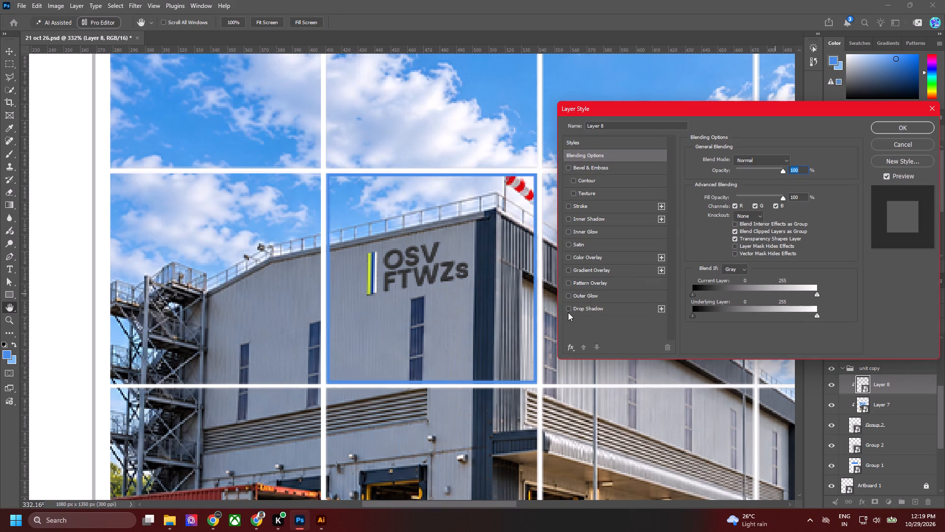
pyautogui.click(580, 308)
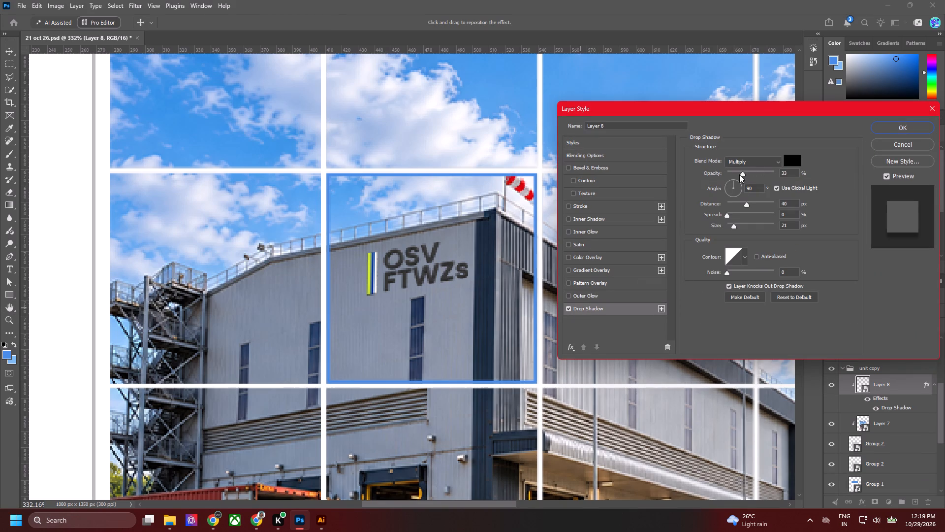
pyautogui.moveTo(739, 174); pyautogui.dragTo(682, 158)
pyautogui.moveTo(744, 203); pyautogui.dragTo(734, 201)
pyautogui.moveTo(727, 174); pyautogui.dragTo(834, 186)
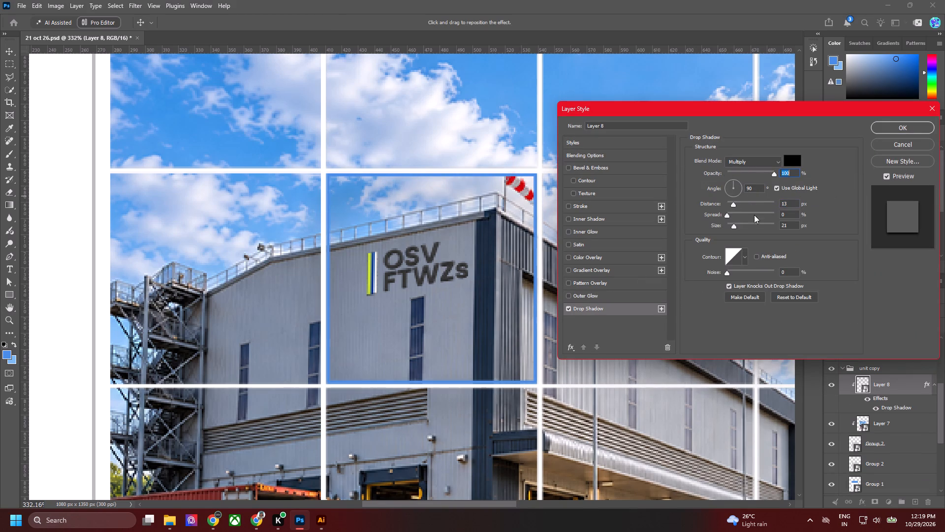
pyautogui.click(775, 154)
pyautogui.click(772, 158)
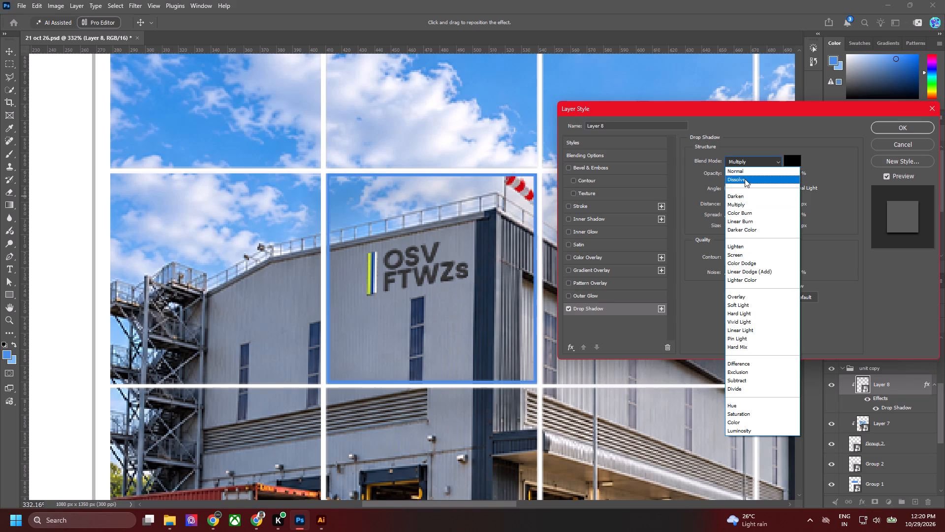
pyautogui.click(738, 173)
pyautogui.click(732, 228)
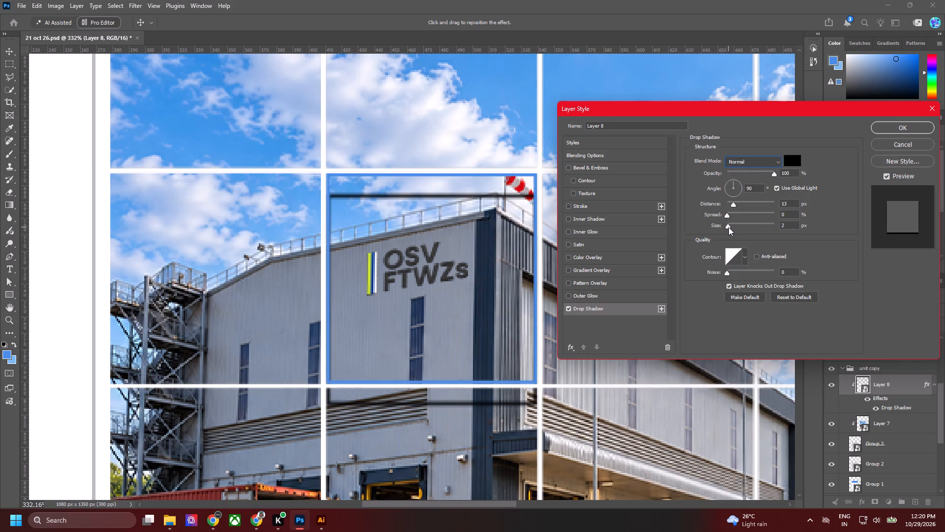
pyautogui.moveTo(733, 201); pyautogui.dragTo(729, 202)
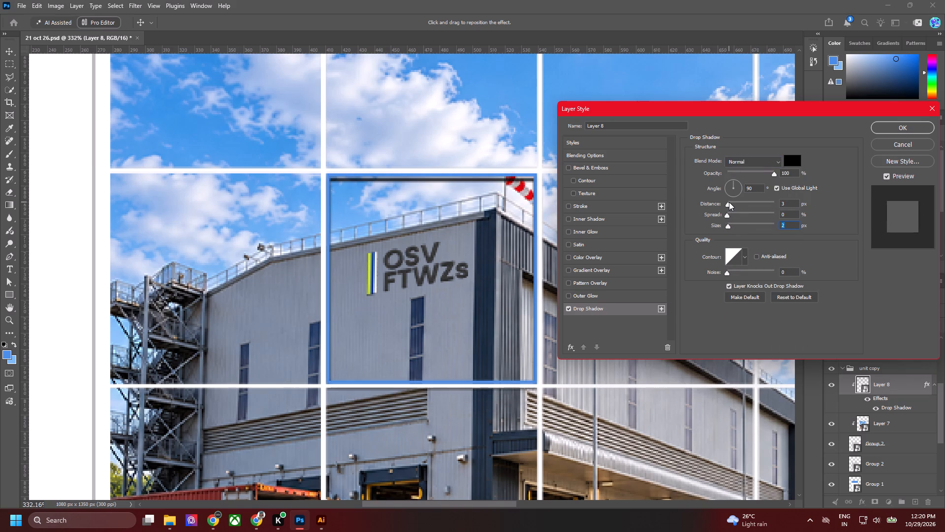
pyautogui.moveTo(729, 202); pyautogui.dragTo(726, 202)
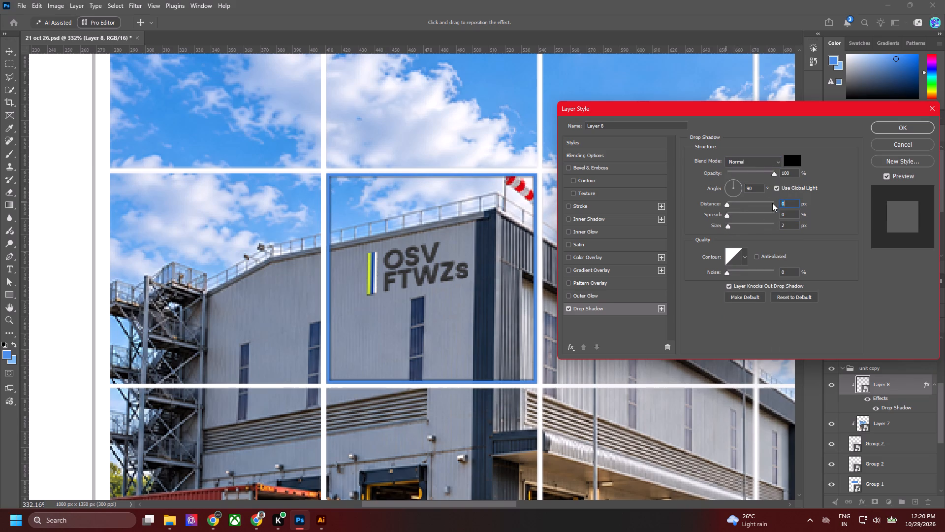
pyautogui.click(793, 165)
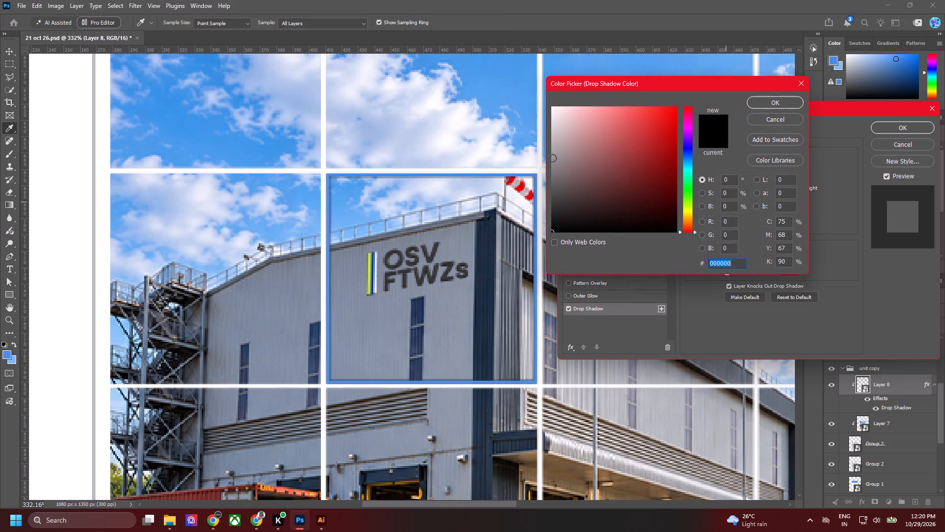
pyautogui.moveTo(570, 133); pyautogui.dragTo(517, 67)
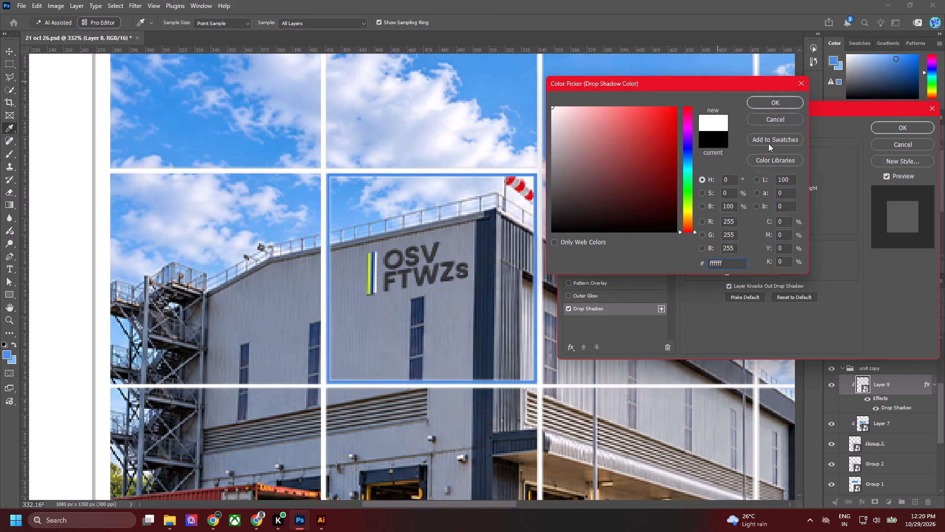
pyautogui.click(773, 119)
# Recolour the drop shadow with a blue sampled from the sky, darkened to #2664a0.
pyautogui.click(787, 162)
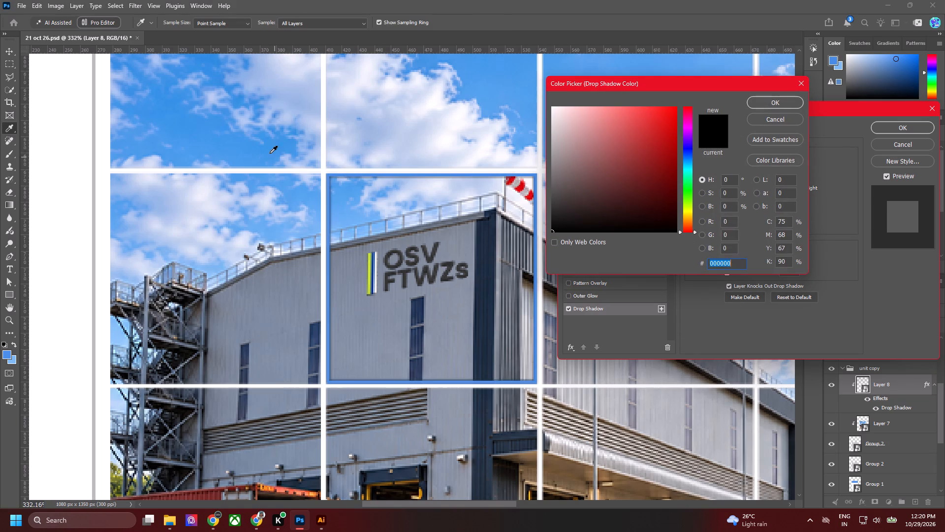
pyautogui.click(136, 71)
pyautogui.click(780, 104)
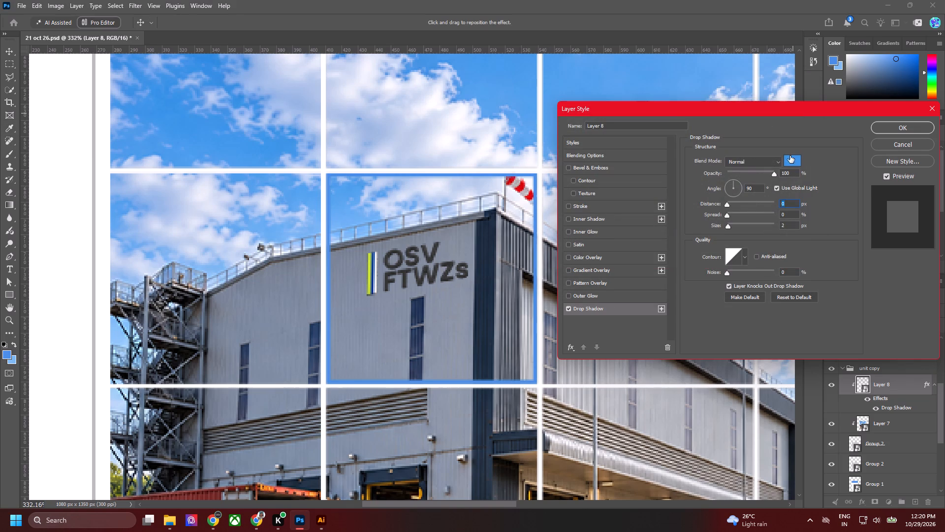
pyautogui.click(794, 155)
pyautogui.click(647, 153)
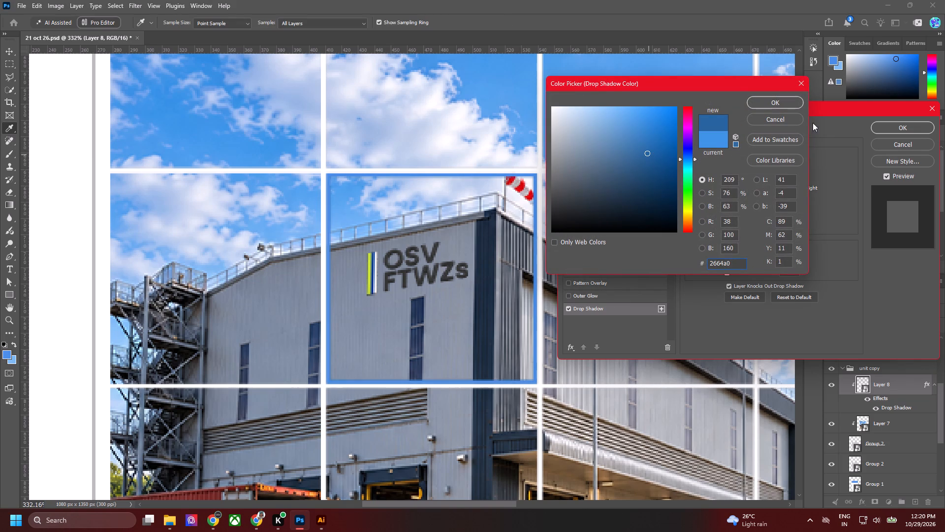
# Apply the #2664a0 drop shadow colour and the finished layer style to the Layer 8 smart object.
pyautogui.click(785, 103)
pyautogui.click(895, 123)
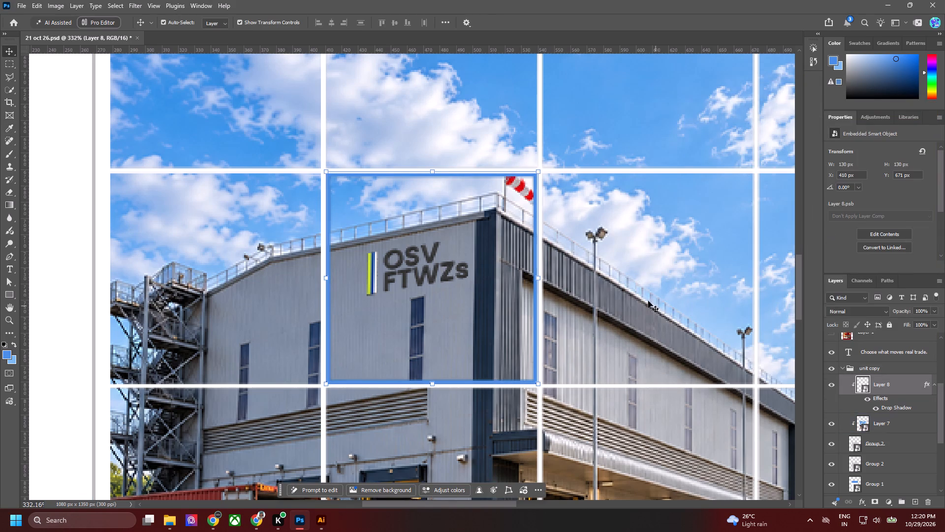
# Deselect the blue tile frame's layer and save the 21 oct 26.psd document.
pyautogui.keyDown('alt'); pyautogui.scroll(-6, 691, 216); pyautogui.keyUp('alt')
pyautogui.click(258, 274)
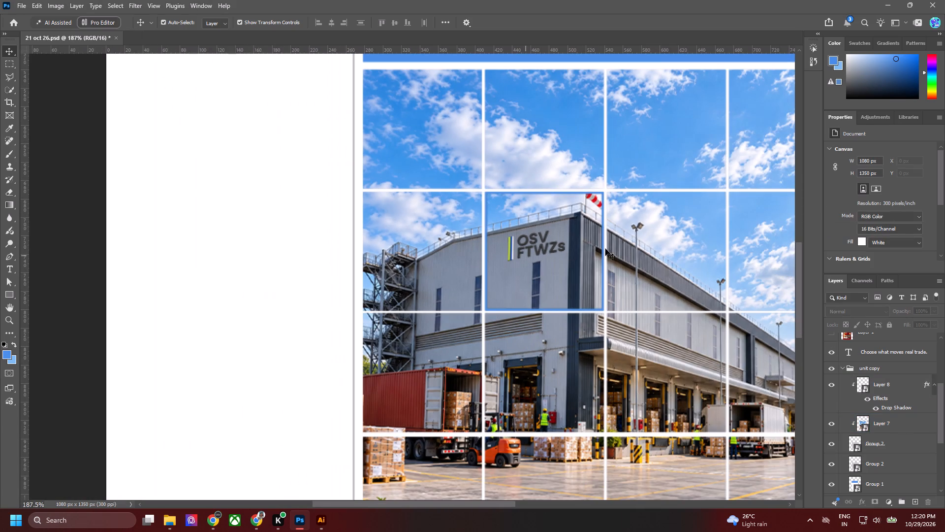
pyautogui.keyDown('alt'); pyautogui.scroll(5, 613, 224); pyautogui.keyUp('alt')
pyautogui.hotkey('ctrl', 's')
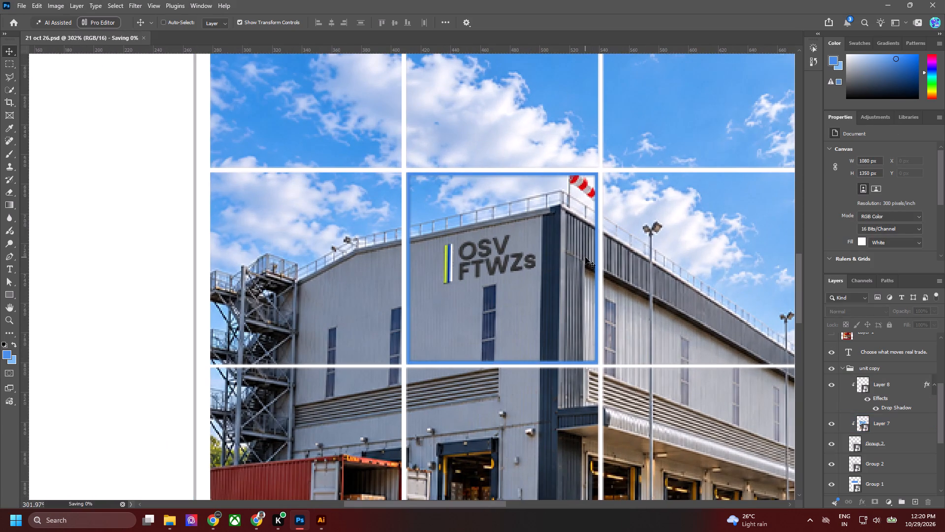
# Review the blue frame around the logo tile within the whole captcha layout and select Layer 8.
pyautogui.keyDown('alt'); pyautogui.scroll(-12, 585, 257); pyautogui.keyUp('alt')
pyautogui.click(368, 283)
pyautogui.keyDown('alt'); pyautogui.scroll(4, 577, 261); pyautogui.keyUp('alt')
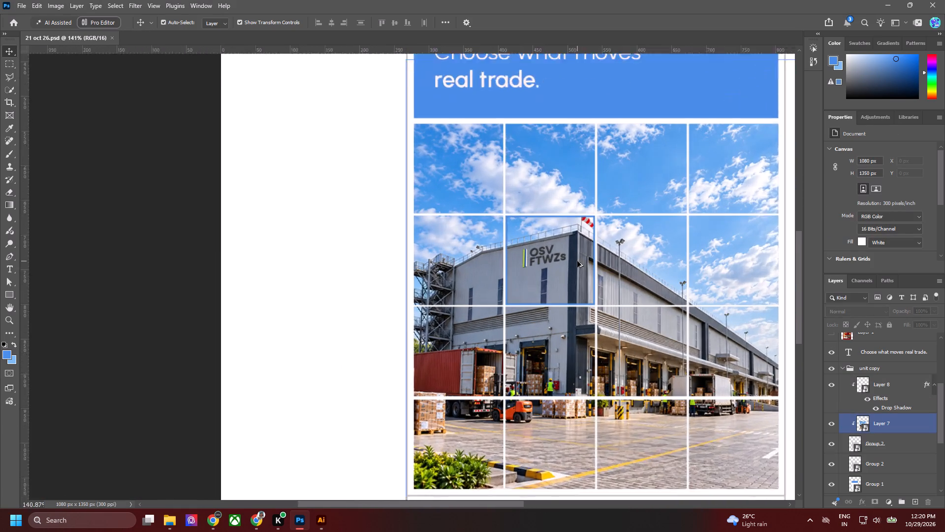
pyautogui.keyDown('alt'); pyautogui.scroll(2, 577, 261); pyautogui.keyUp('alt')
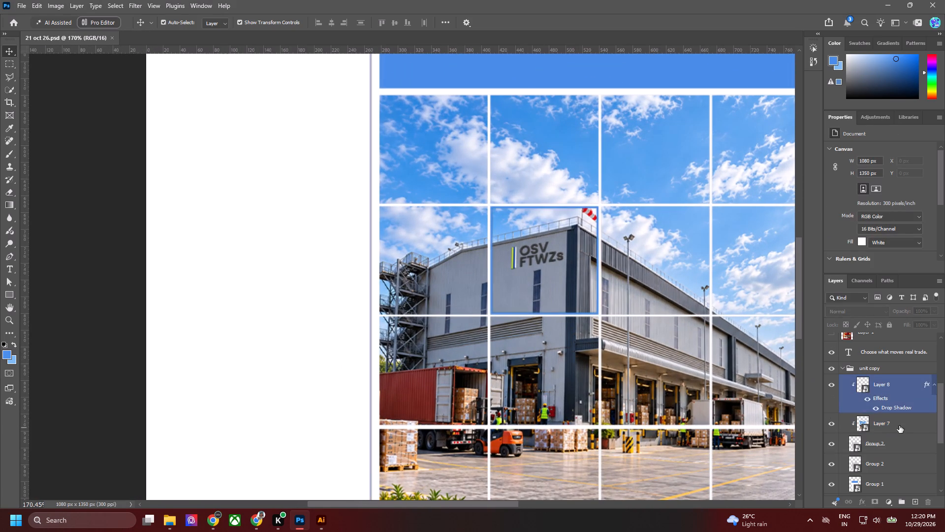
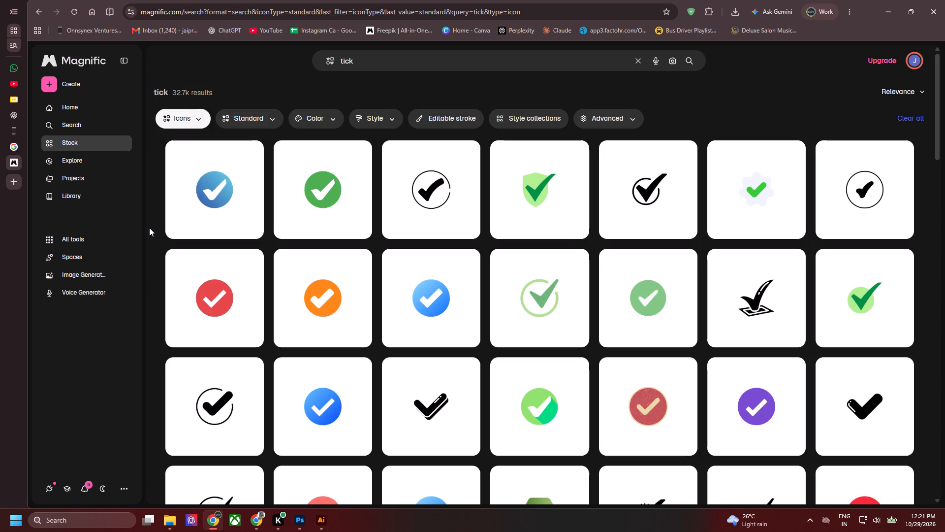
pyautogui.scroll(-10, 149, 228)
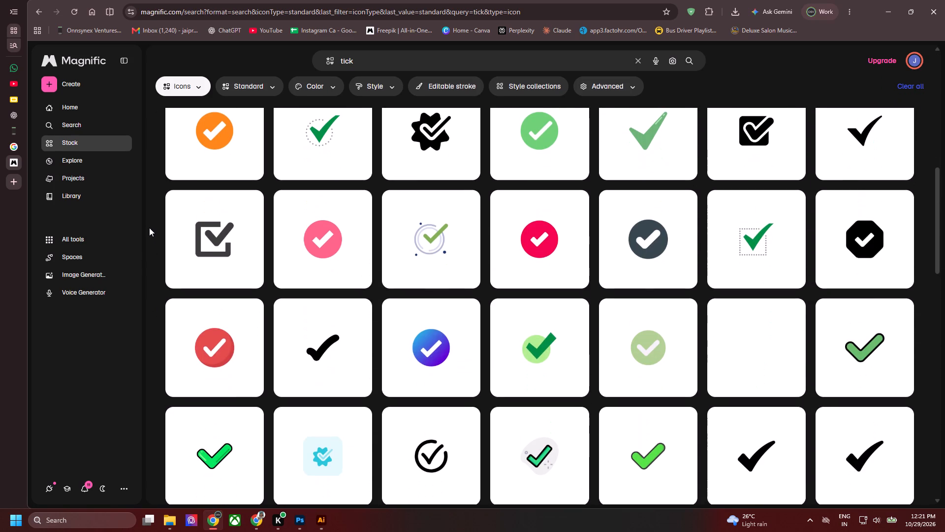
# Examine the "you are not robot" image results and open the TikTok bus-captcha preview as a selected-tile reference.
pyautogui.click(30, 152)
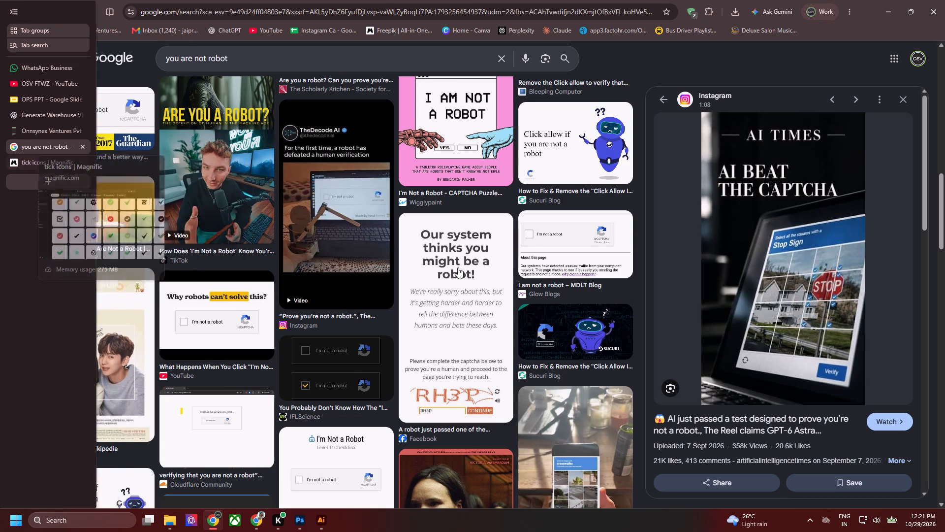
pyautogui.scroll(9, 529, 281)
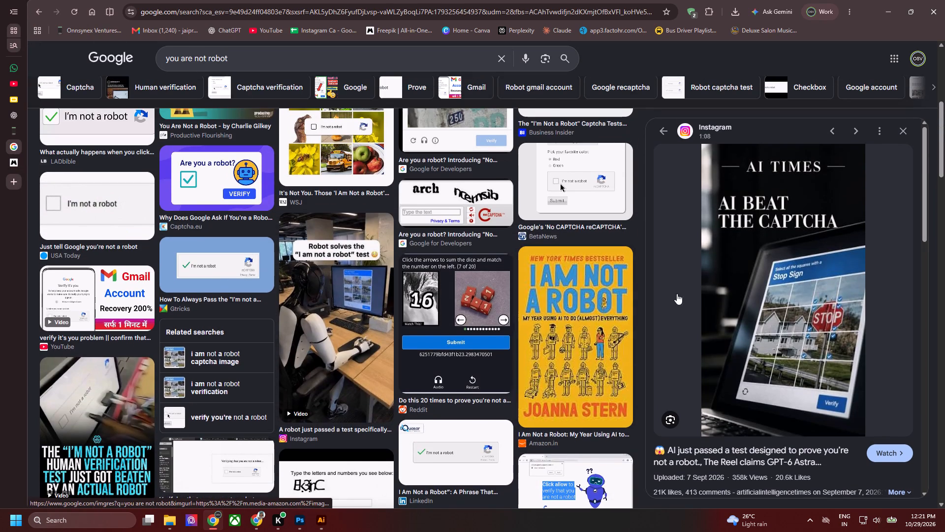
pyautogui.scroll(6, 678, 293)
pyautogui.scroll(-9, 772, 263)
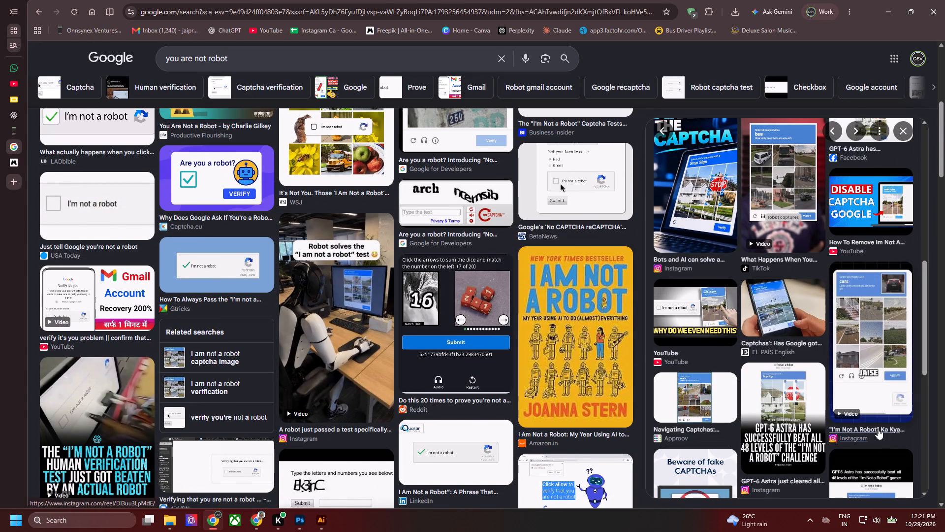
pyautogui.scroll(-18, 246, 368)
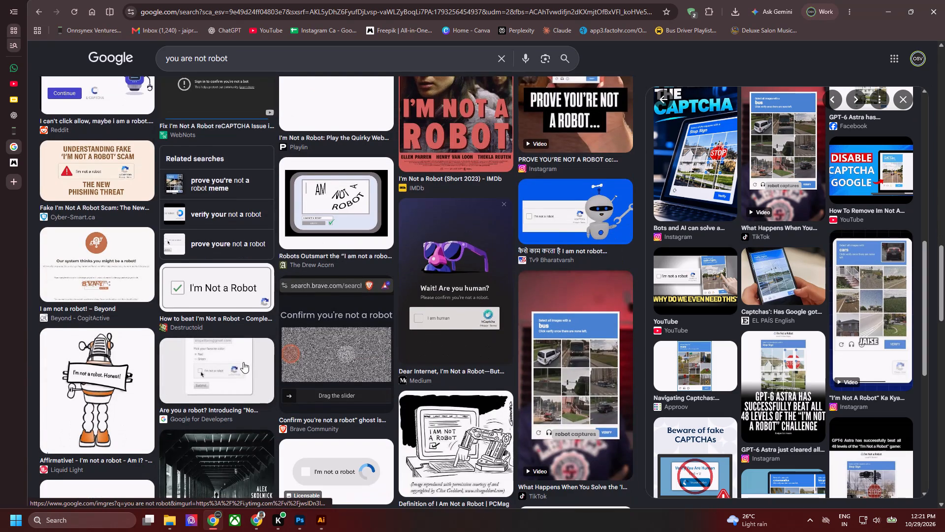
pyautogui.scroll(-4, 243, 361)
pyautogui.click(578, 186)
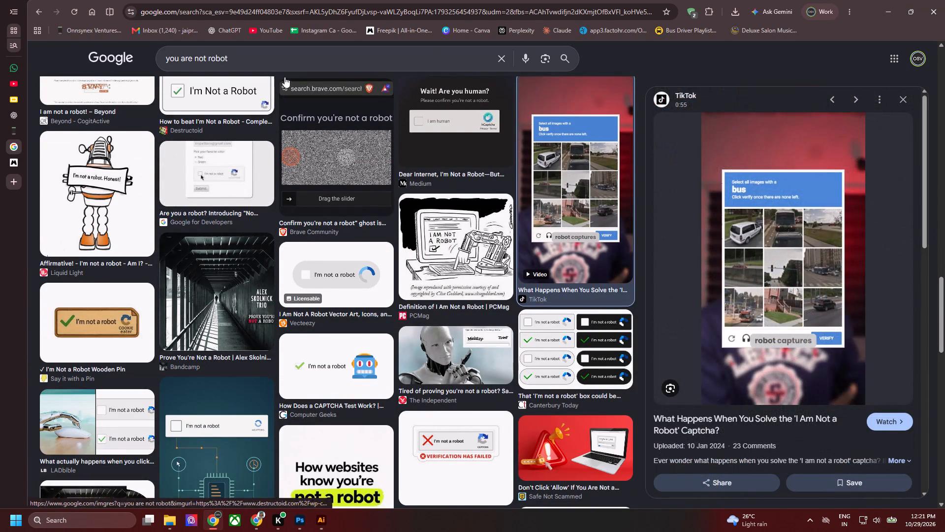
# Search Google Images for "you are not robot puzzel" and examine how selected tiles are marked in the captcha previews.
pyautogui.click(288, 61)
pyautogui.press('space')
pyautogui.write('puzze')
pyautogui.click(286, 61)
pyautogui.write('puzzel')
pyautogui.press('Return')
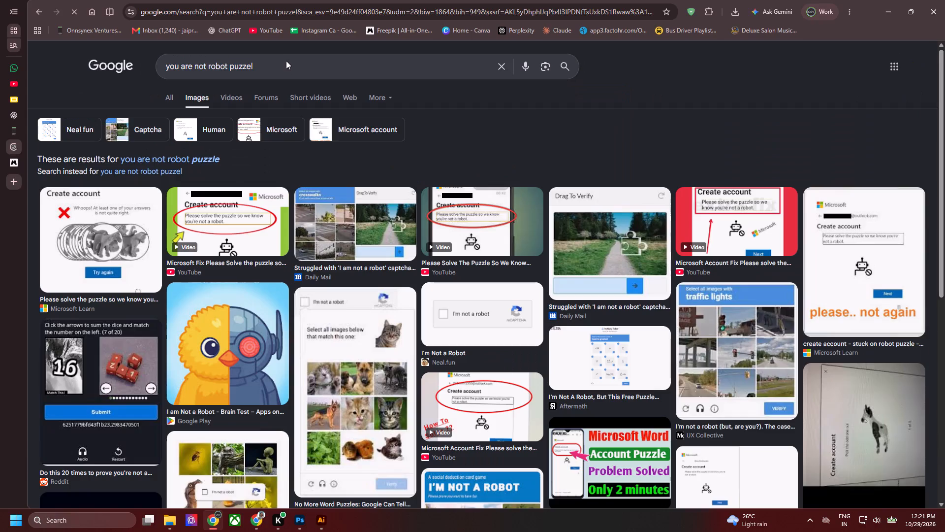
pyautogui.click(363, 222)
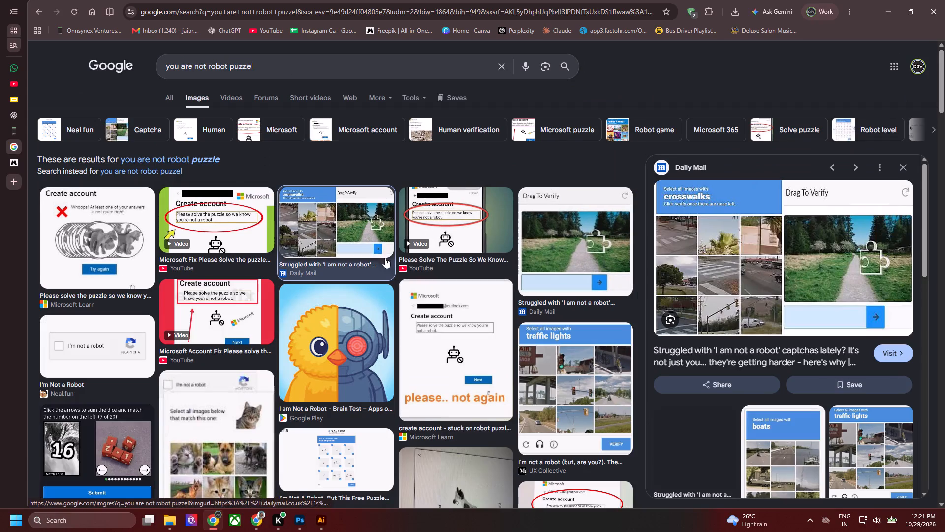
pyautogui.click(577, 409)
pyautogui.scroll(-5, 430, 317)
pyautogui.click(343, 212)
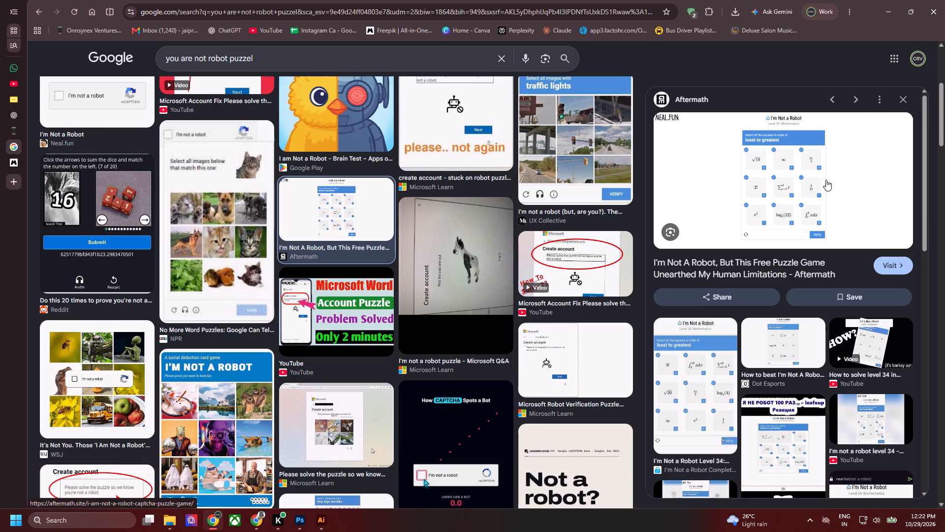
pyautogui.click(674, 399)
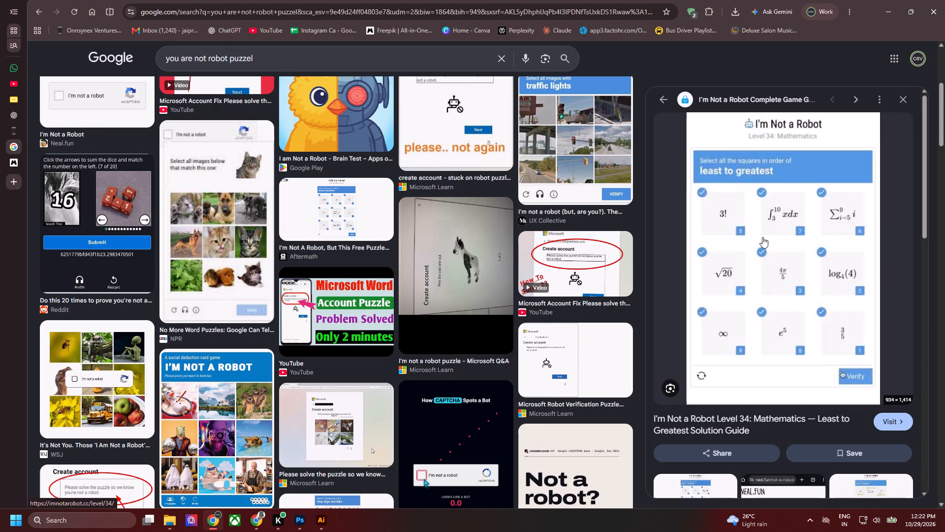
# Switch to Photoshop and delete Layer 8, the blue outline with drop shadow around the logo tile.
pyautogui.hotkey('alt', 'Tab')
pyautogui.click(711, 295)
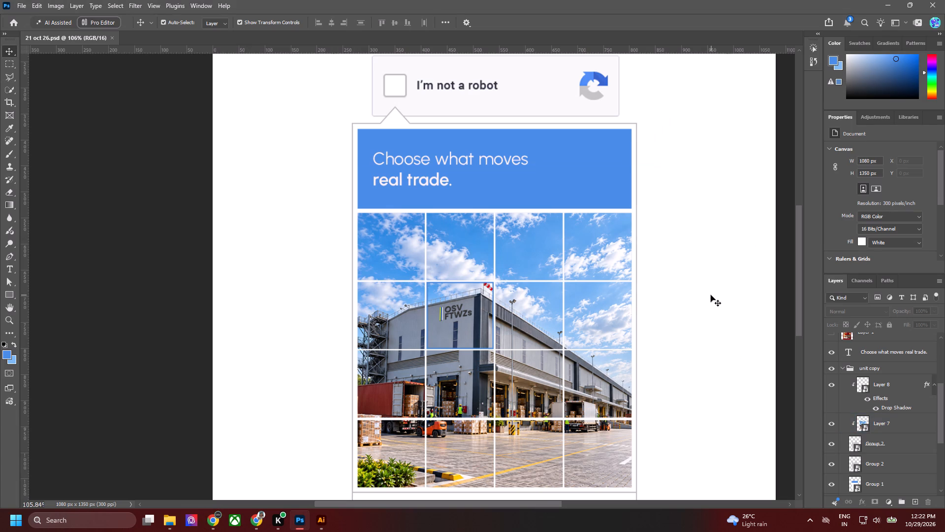
pyautogui.click(445, 334)
pyautogui.click(660, 336)
pyautogui.click(441, 318)
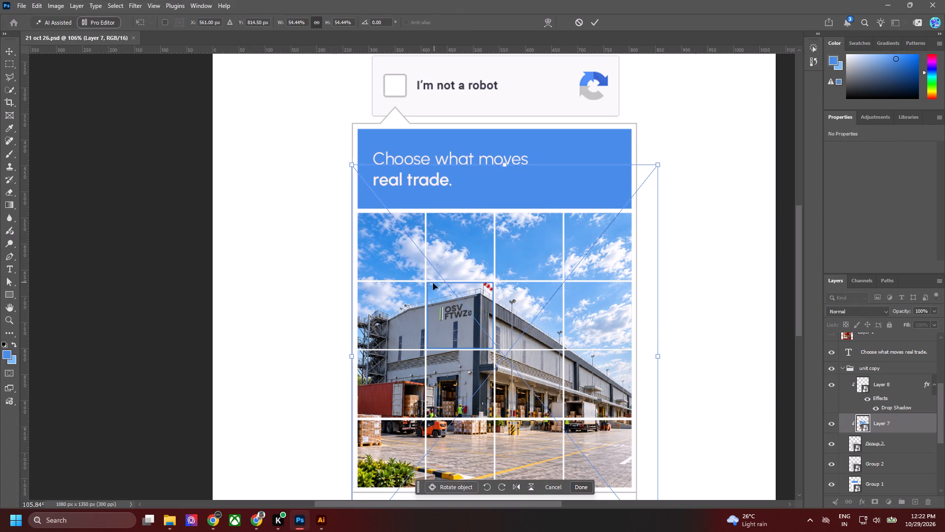
pyautogui.click(906, 381)
pyautogui.press('Delete')
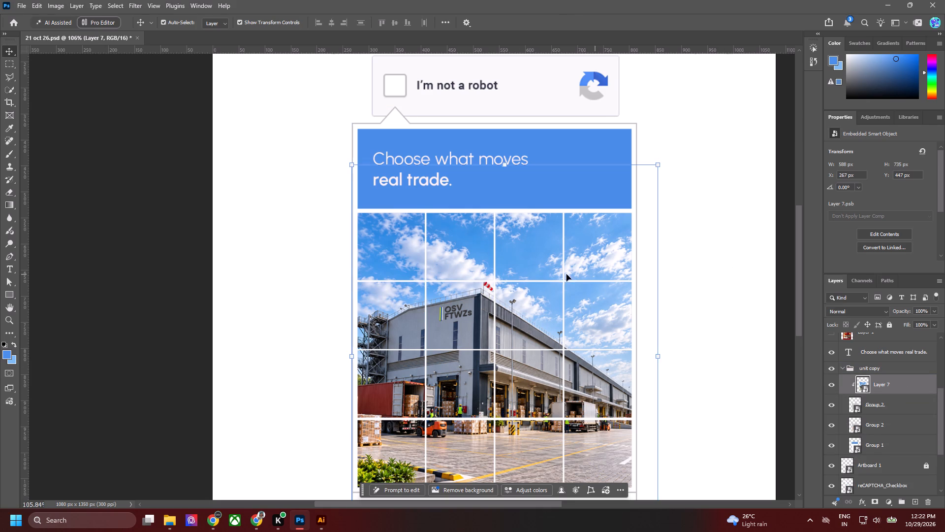
# Duplicate Layer 7 and the two Group 2 layers below it, and convert the copies into one smart object.
pyautogui.keyDown('alt'); pyautogui.scroll(2, 439, 301); pyautogui.keyUp('alt')
pyautogui.keyDown('alt'); pyautogui.scroll(-1, 439, 301); pyautogui.keyUp('alt')
pyautogui.keyDown('alt'); pyautogui.scroll(10, 439, 301); pyautogui.keyUp('alt')
pyautogui.press('space')
pyautogui.press('space')
pyautogui.press('space')
pyautogui.press('space')
pyautogui.moveTo(566, 325); pyautogui.dragTo(403, 277)
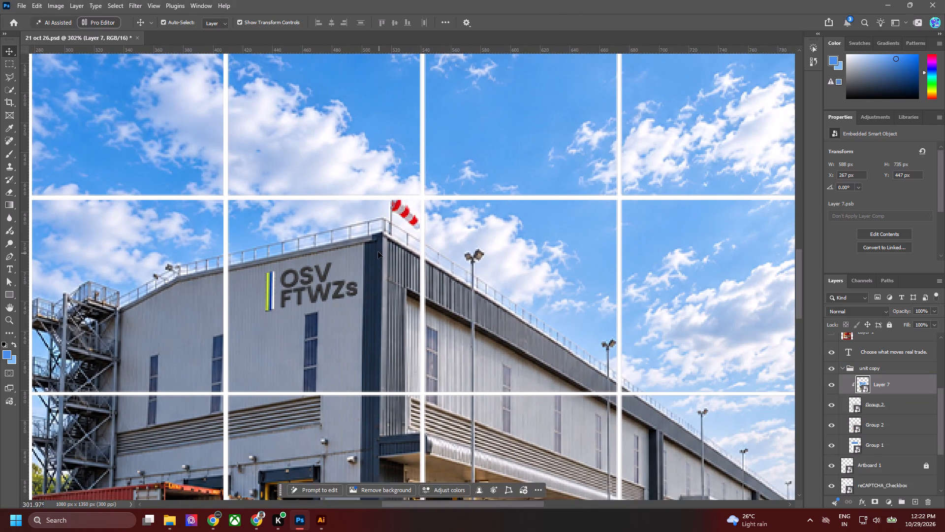
pyautogui.click(378, 252)
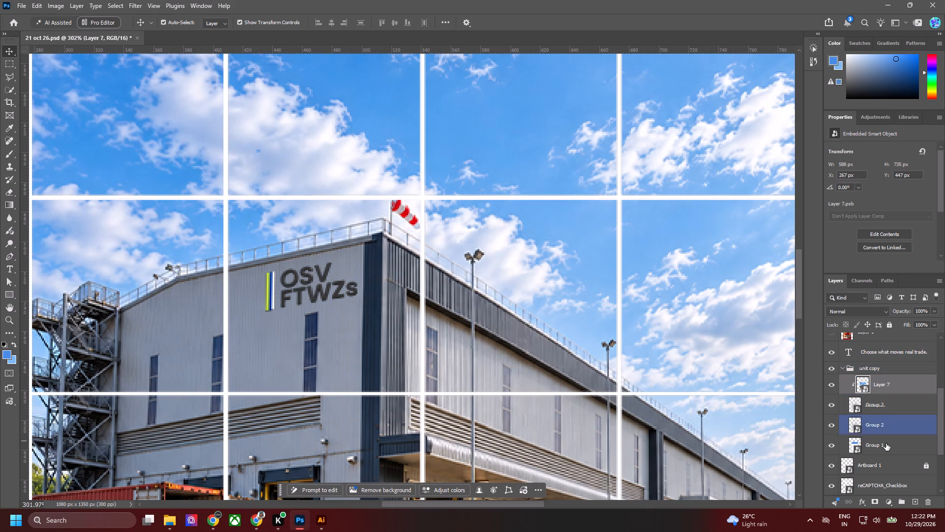
pyautogui.click(887, 418)
pyautogui.keyDown('shift'); pyautogui.click(894, 384); pyautogui.keyUp('shift')
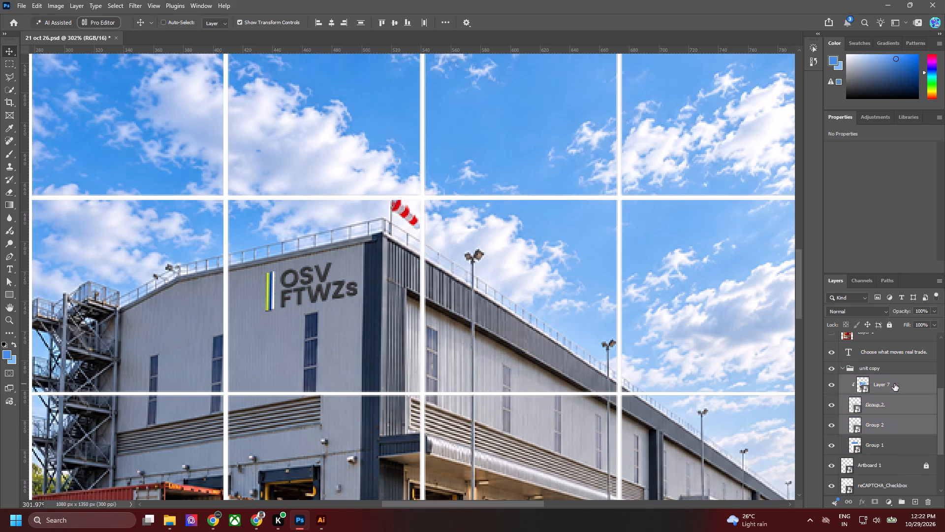
pyautogui.hotkey('ctrl', 'j')
pyautogui.rightClick(894, 384)
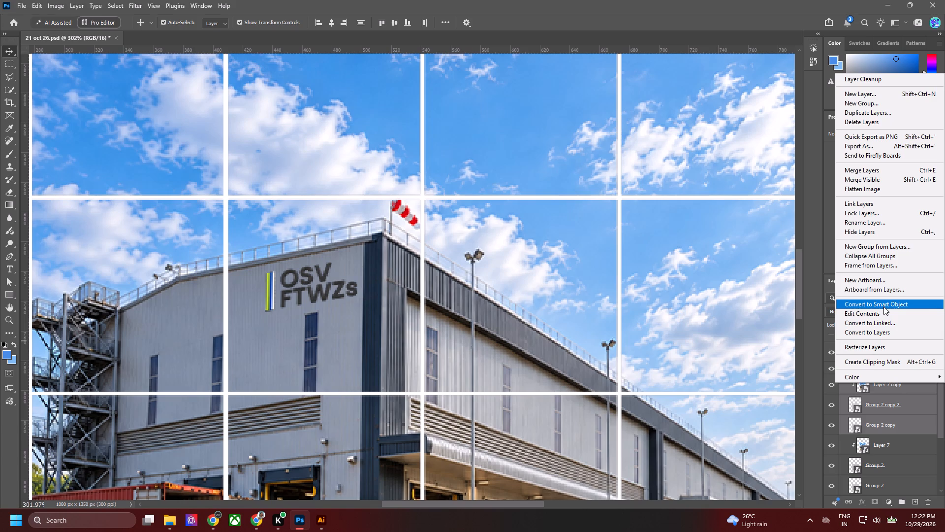
pyautogui.click(883, 306)
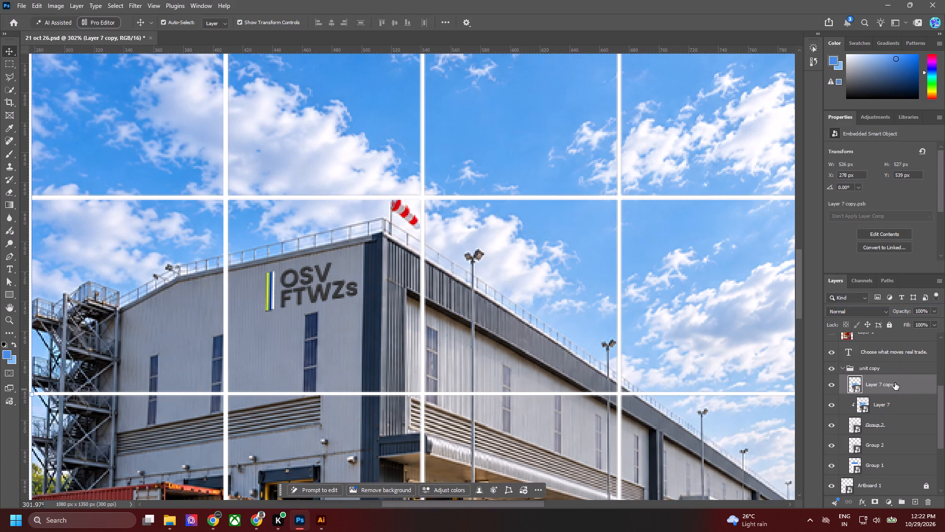
# Select the original Layer 7 and hide the Layer 7 copy smart object.
pyautogui.click(899, 405)
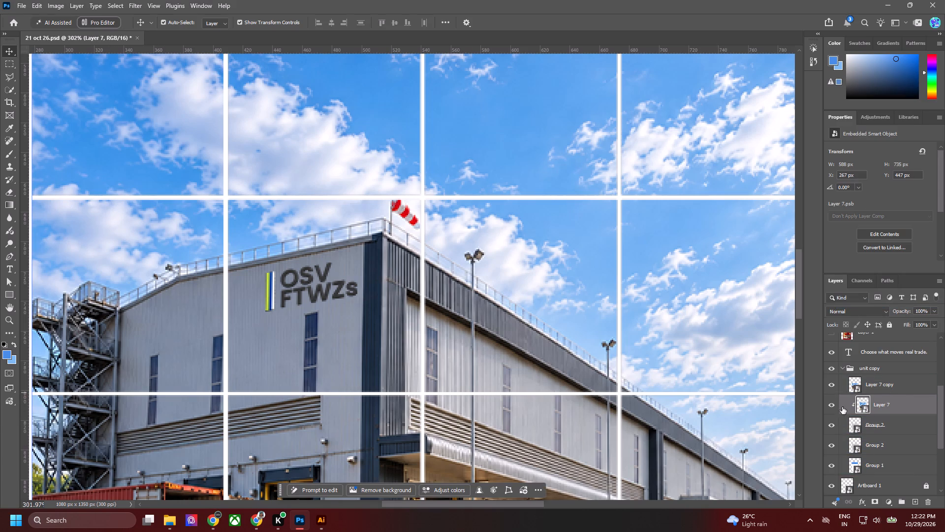
pyautogui.click(832, 389)
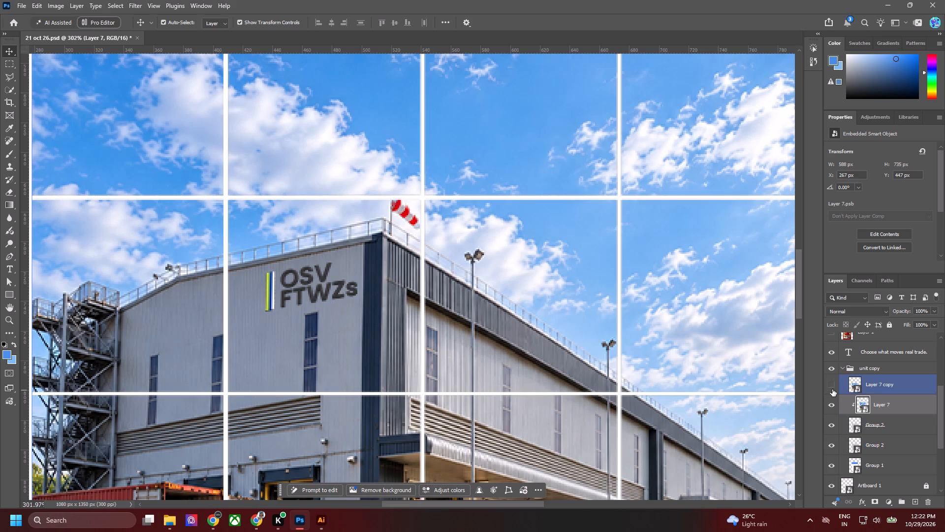
# Hide Layer 7 and both Group 2 layers, then show and select the Layer 7 copy smart object.
pyautogui.click(832, 389)
pyautogui.moveTo(826, 445); pyautogui.dragTo(829, 406)
pyautogui.click(834, 385)
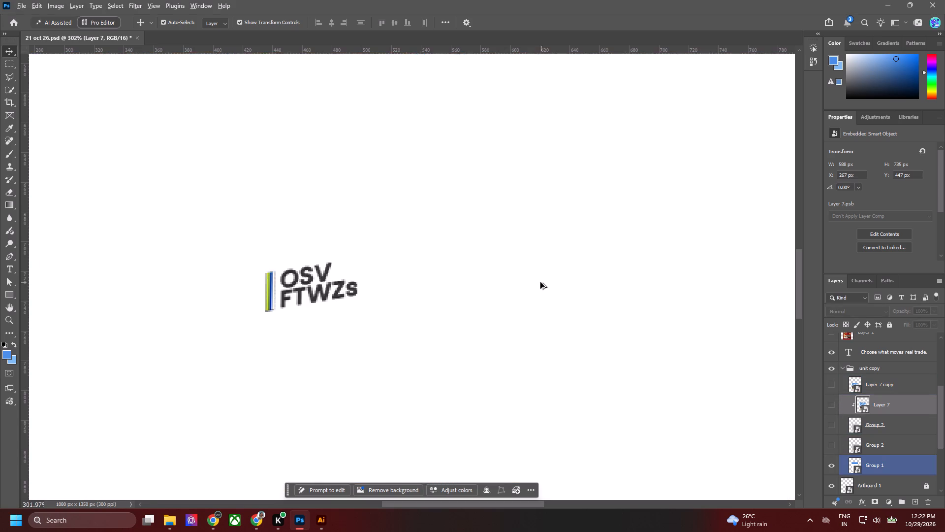
pyautogui.keyDown('alt'); pyautogui.scroll(-9, 540, 282); pyautogui.keyUp('alt')
pyautogui.click(826, 385)
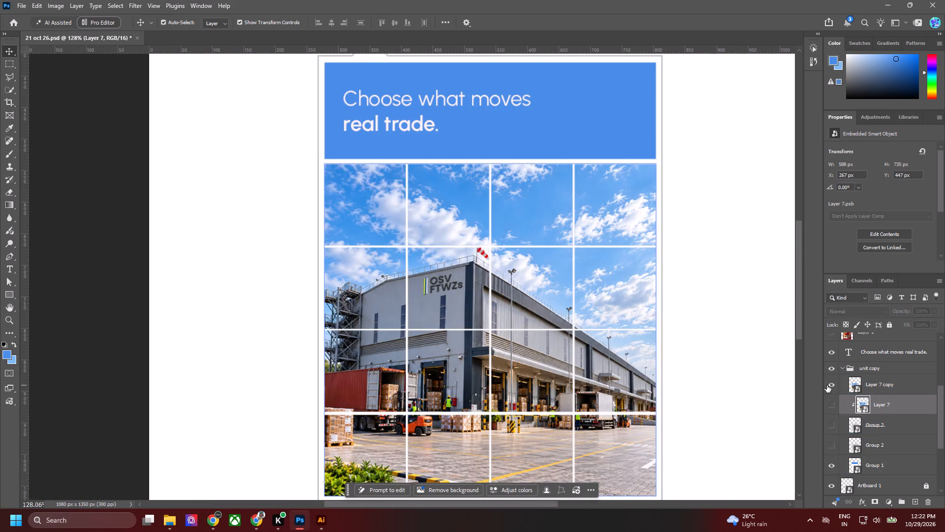
pyautogui.click(827, 385)
pyautogui.click(830, 379)
pyautogui.click(886, 388)
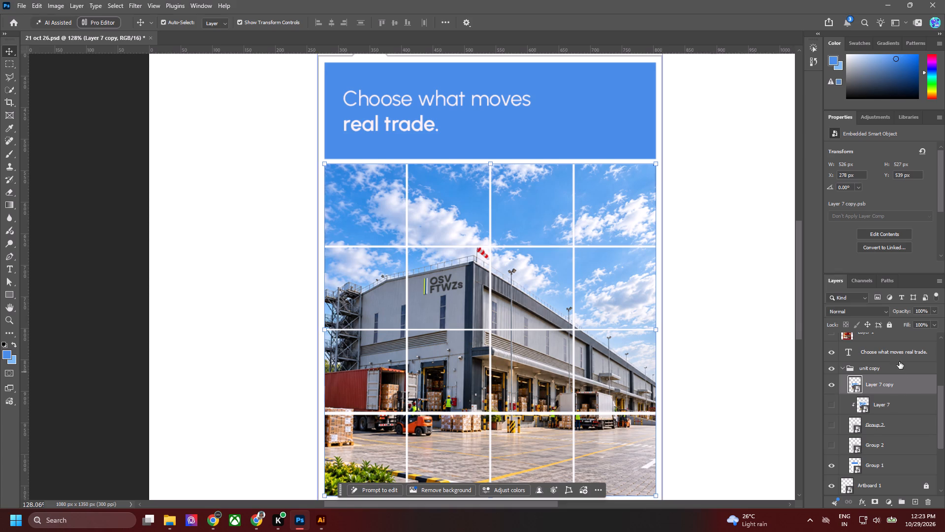
# Convert the Layer 7 copy smart object back to layers and expand the resulting group.
pyautogui.scroll(12, 896, 378)
pyautogui.click(895, 346)
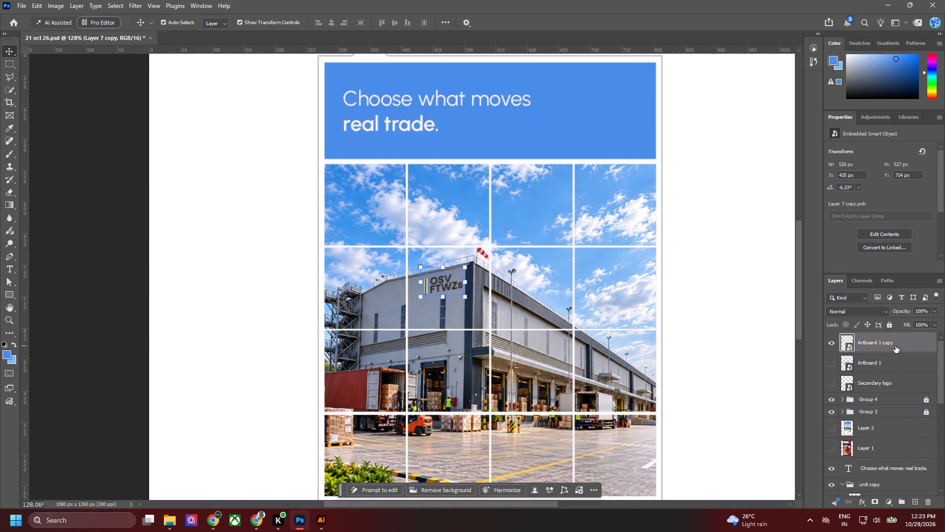
pyautogui.hotkey('ctrl', 'c')
pyautogui.hotkey('ctrl', 'c')
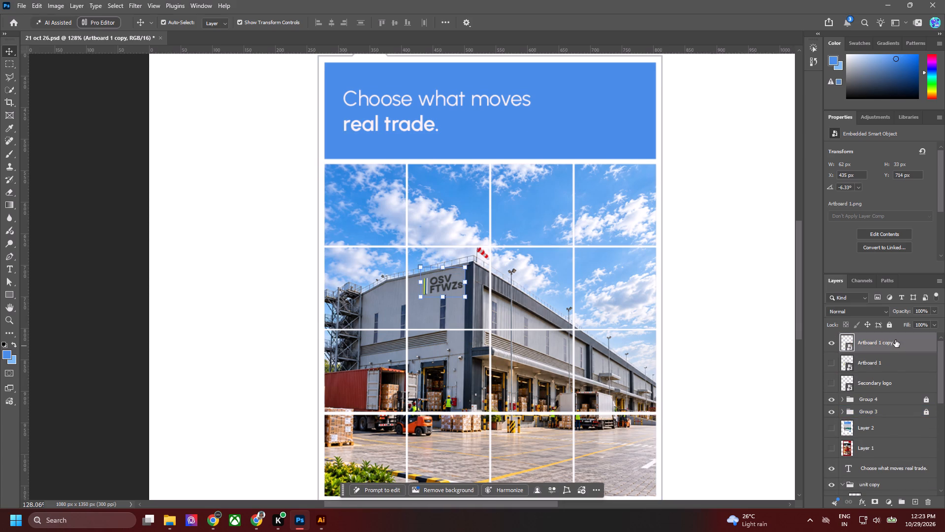
pyautogui.scroll(-3, 896, 369)
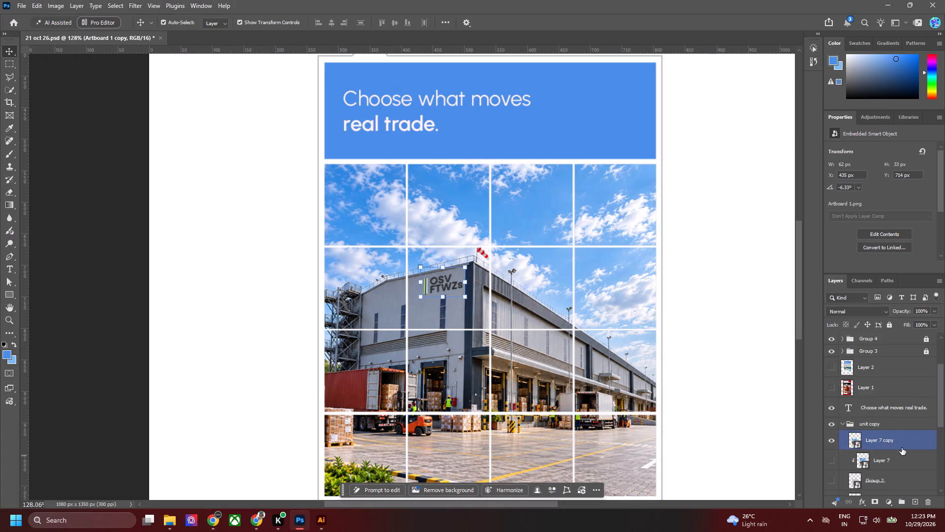
pyautogui.click(915, 439)
pyautogui.rightClick(915, 439)
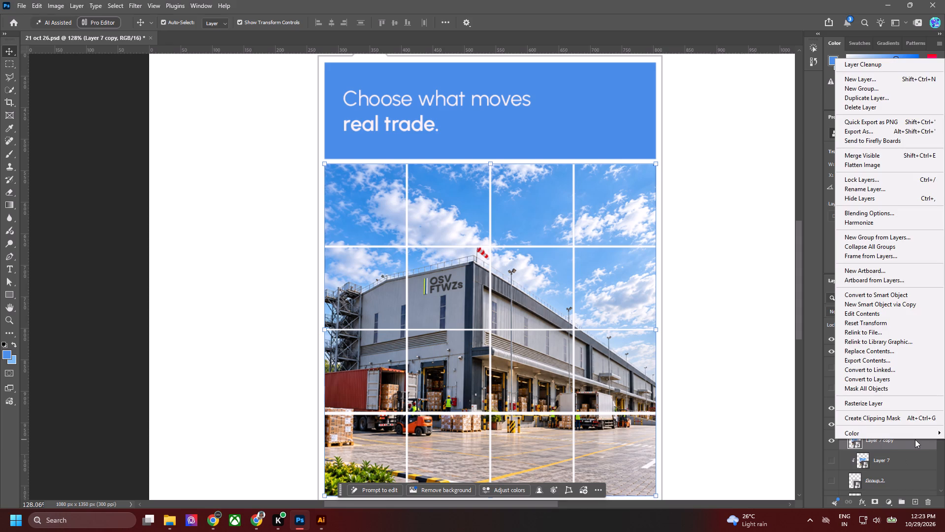
pyautogui.click(892, 377)
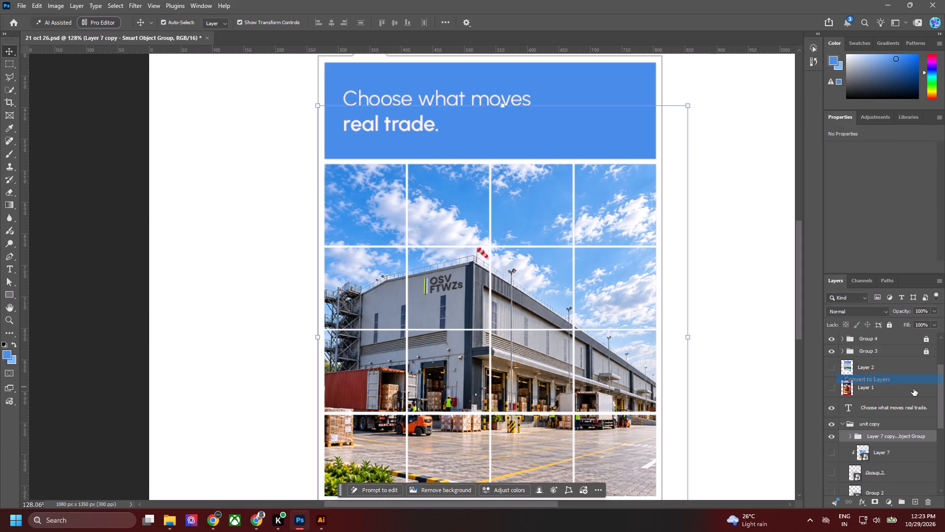
pyautogui.click(852, 435)
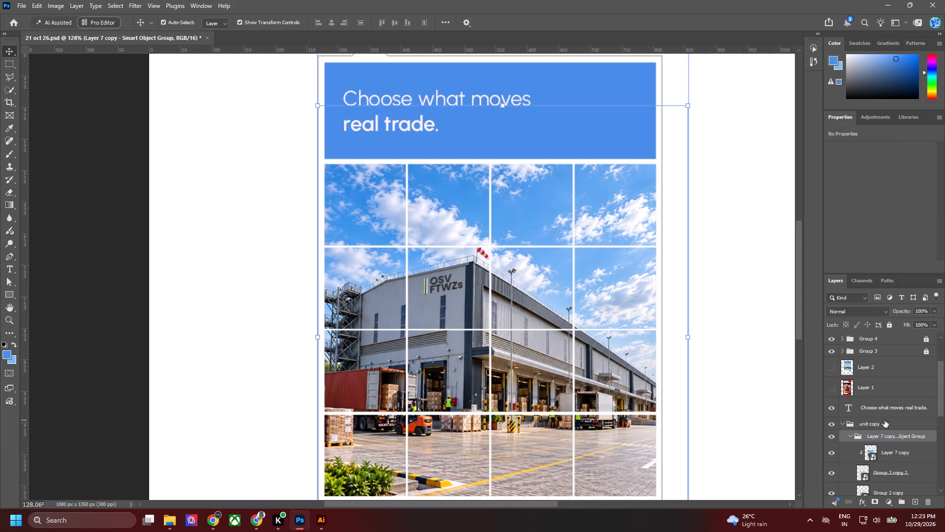
# Place a duplicate of the Artboard 1 copy logo at the top of the unpacked Layer 7 copy group.
pyautogui.scroll(3, 887, 404)
pyautogui.scroll(4, 892, 350)
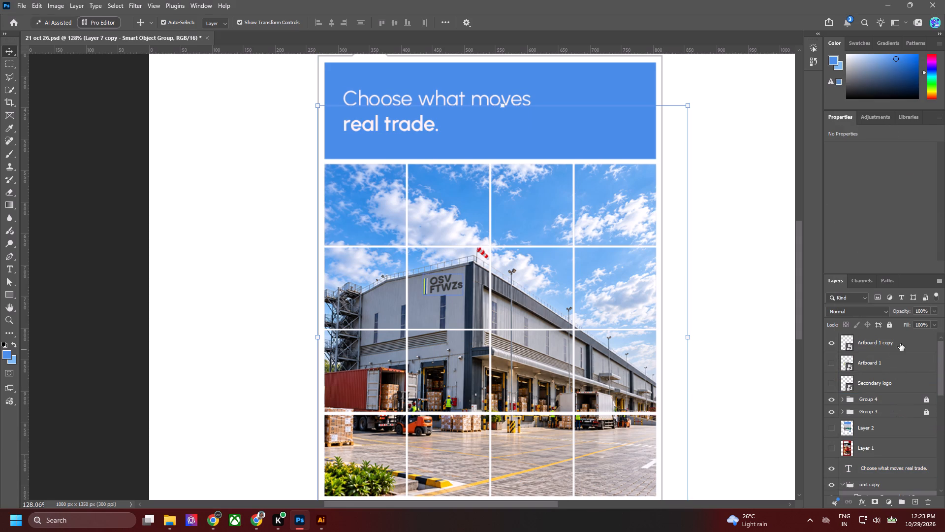
pyautogui.keyDown('alt'); pyautogui.moveTo(900, 343); pyautogui.dragTo(886, 488); pyautogui.keyUp('alt')
pyautogui.scroll(-3, 902, 445)
pyautogui.moveTo(900, 421); pyautogui.dragTo(900, 445)
pyautogui.click(898, 419)
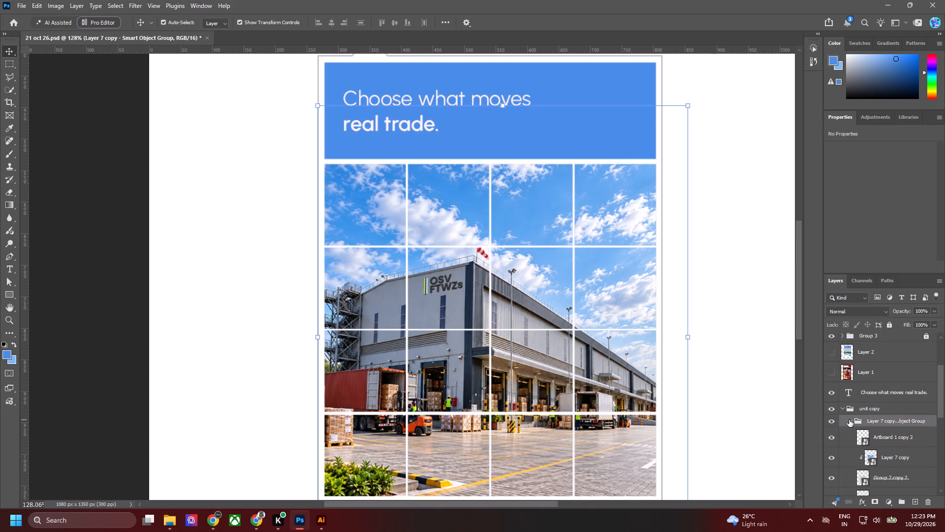
# Convert the Layer 7 copy group into a smart object and hide the original Artboard 1 copy logo.
pyautogui.click(849, 420)
pyautogui.rightClick(895, 423)
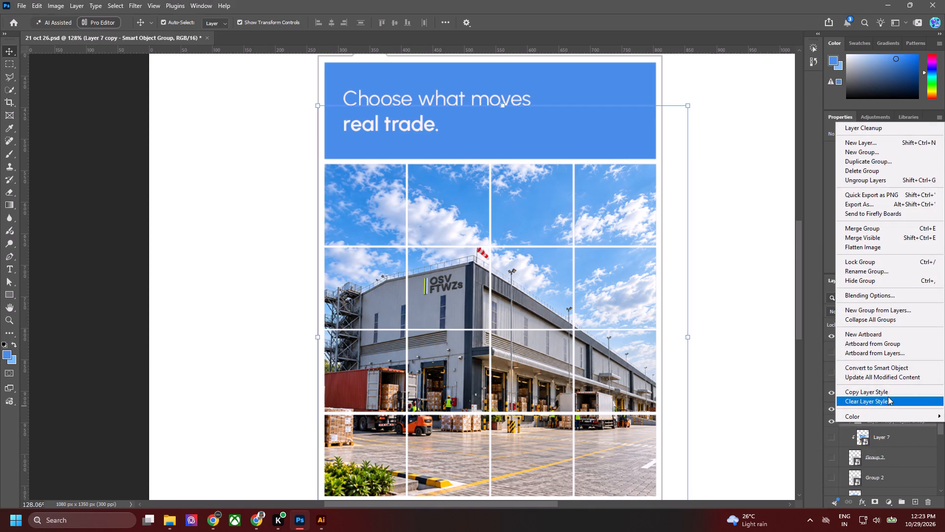
pyautogui.click(887, 371)
pyautogui.scroll(8, 888, 375)
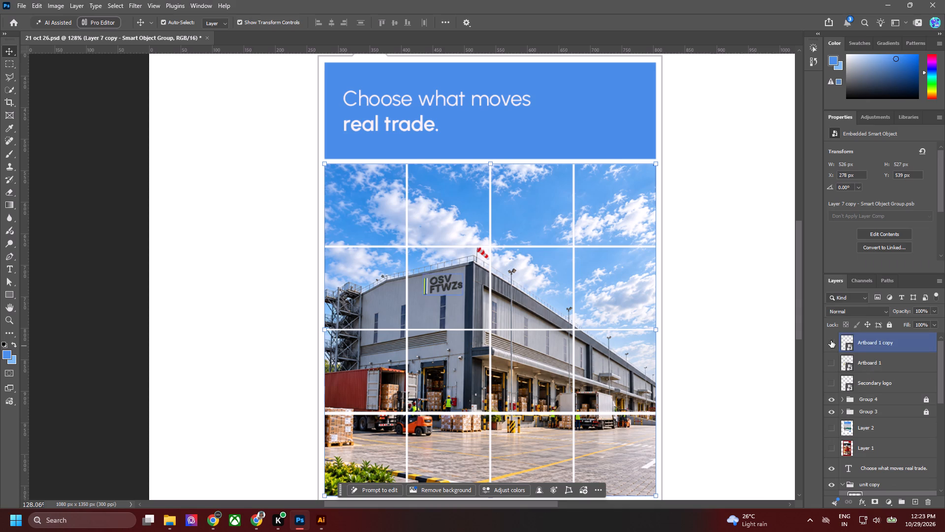
pyautogui.click(831, 340)
pyautogui.scroll(-5, 883, 404)
pyautogui.click(912, 401)
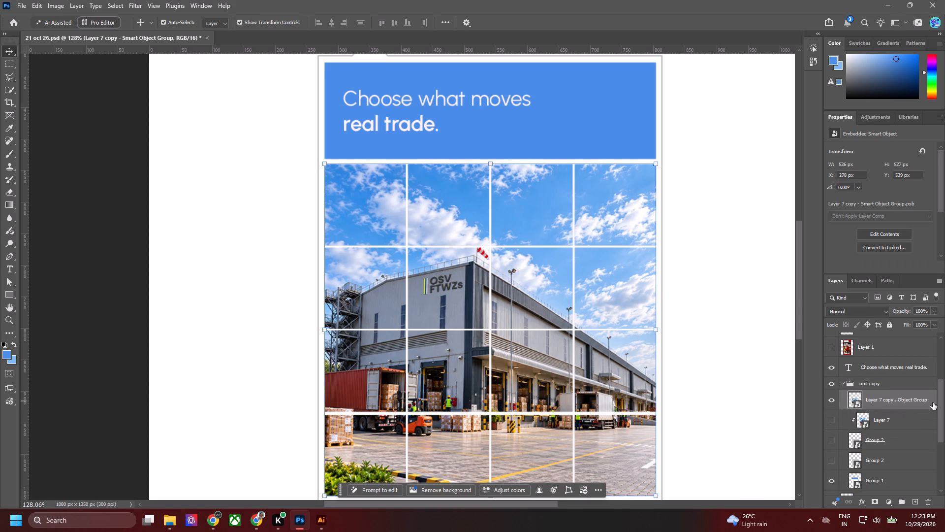
# Select the OSV FTWZs logo tile, about 130 px square, and mask the smart object to that tile.
pyautogui.keyDown('alt'); pyautogui.scroll(7, 418, 299); pyautogui.keyUp('alt')
pyautogui.press('space')
pyautogui.moveTo(468, 248); pyautogui.dragTo(396, 240)
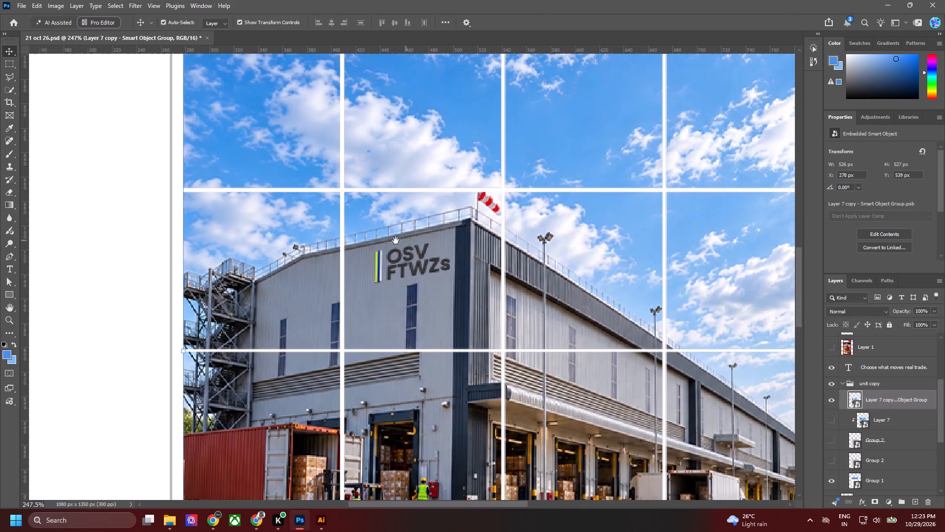
pyautogui.moveTo(396, 240); pyautogui.dragTo(395, 240)
pyautogui.press('m')
pyautogui.moveTo(328, 190); pyautogui.dragTo(471, 333)
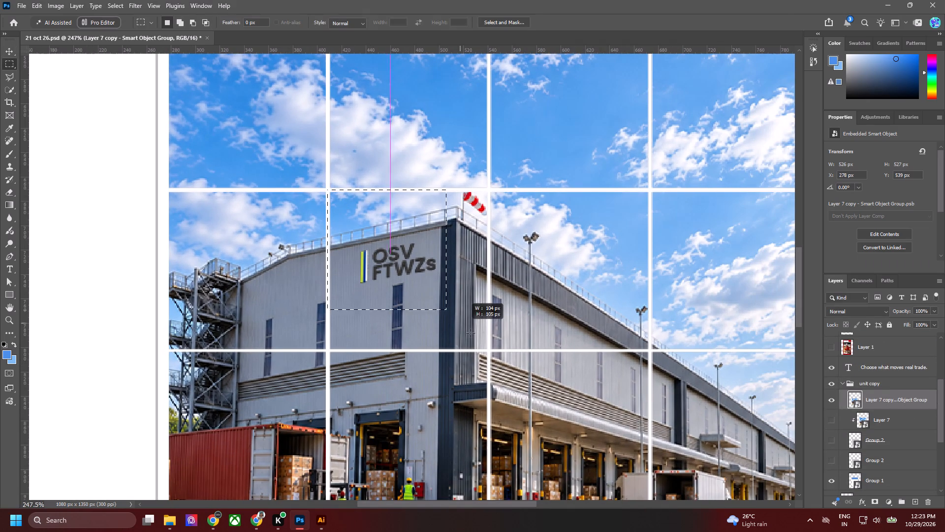
pyautogui.moveTo(471, 333); pyautogui.dragTo(489, 352)
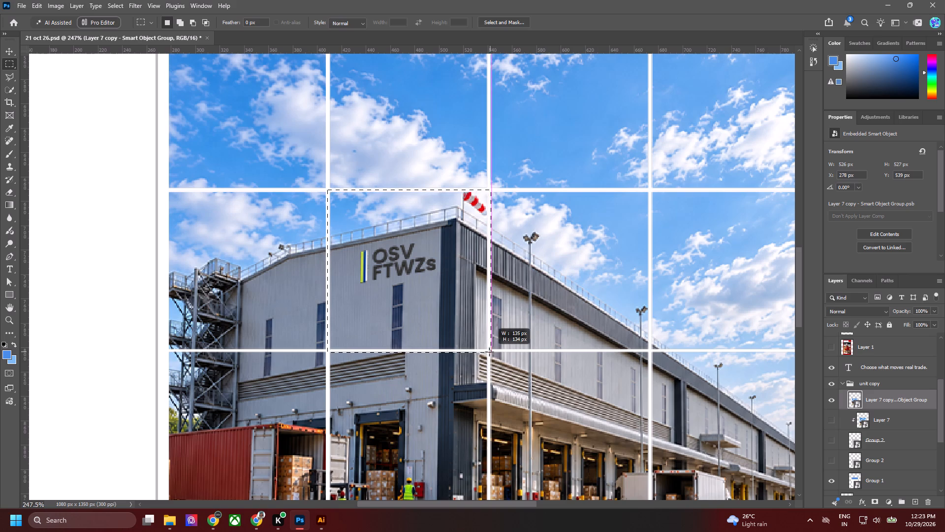
pyautogui.moveTo(489, 352); pyautogui.dragTo(489, 350)
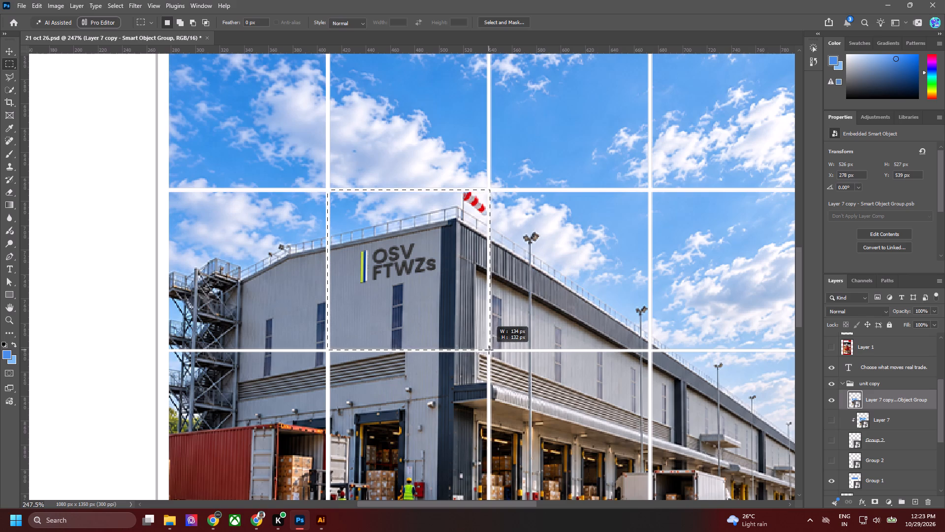
pyautogui.moveTo(489, 350); pyautogui.dragTo(488, 350)
pyautogui.keyDown('alt'); pyautogui.scroll(10, 480, 350); pyautogui.keyUp('alt')
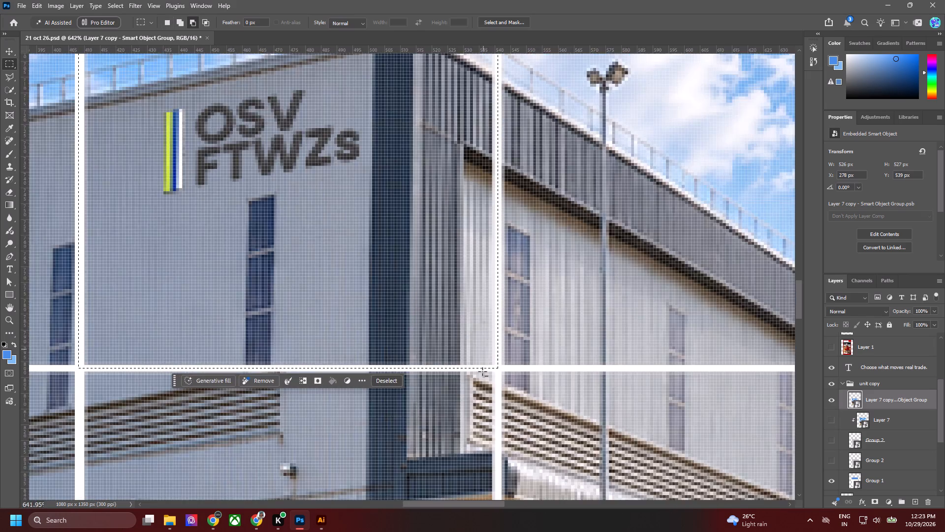
pyautogui.keyDown('alt'); pyautogui.scroll(3, 482, 371); pyautogui.keyUp('alt')
pyautogui.keyDown('alt'); pyautogui.scroll(-7, 471, 362); pyautogui.keyUp('alt')
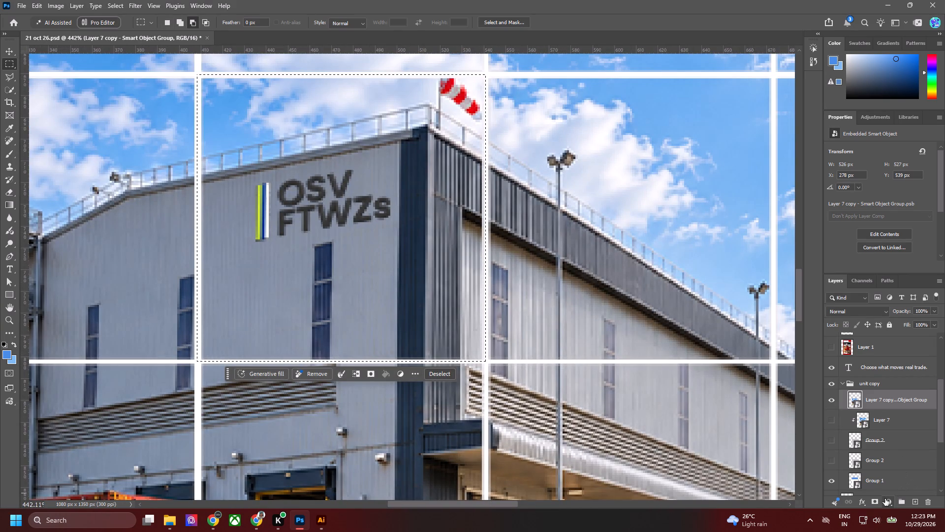
pyautogui.click(874, 499)
pyautogui.keyDown('alt'); pyautogui.scroll(-10, 532, 337); pyautogui.keyUp('alt')
pyautogui.press('v')
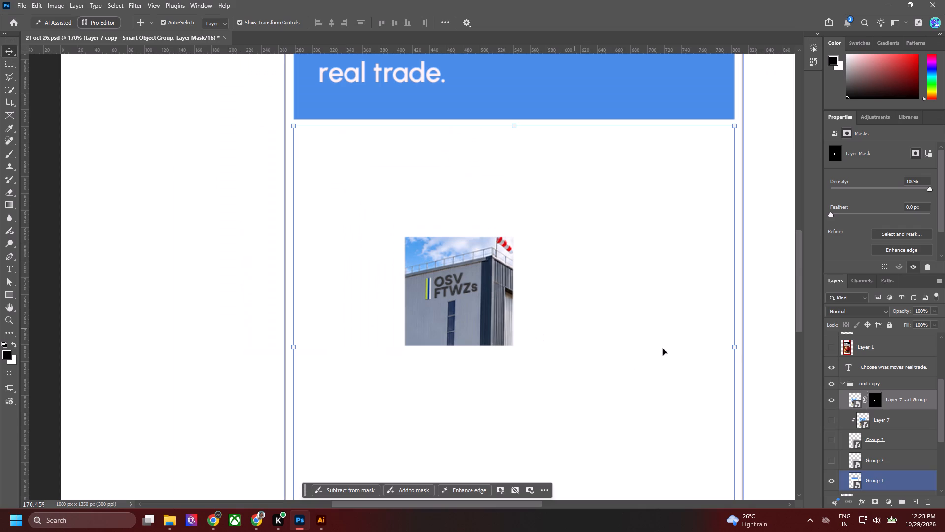
# Convert the masked logo tile into a smart object and show Layer 7 and its Group 2 clipping base.
pyautogui.rightClick(931, 395)
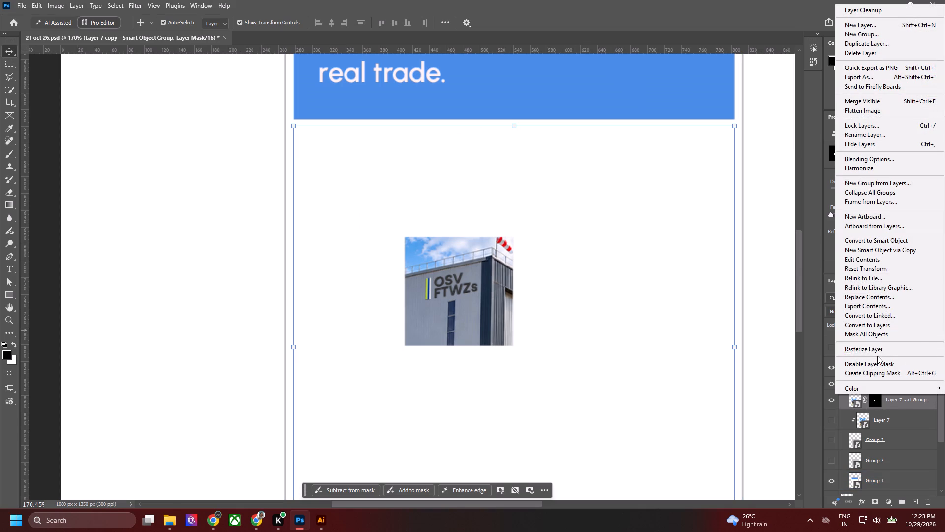
pyautogui.click(894, 240)
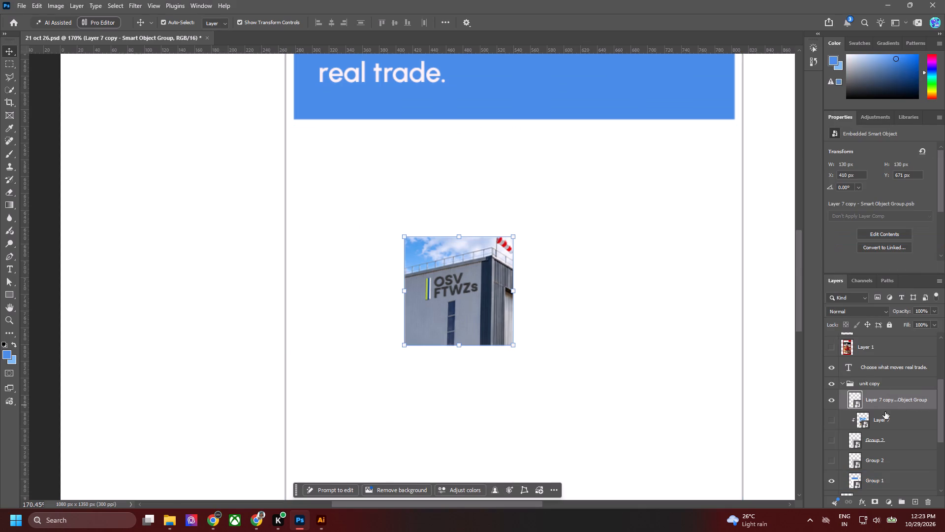
pyautogui.click(833, 419)
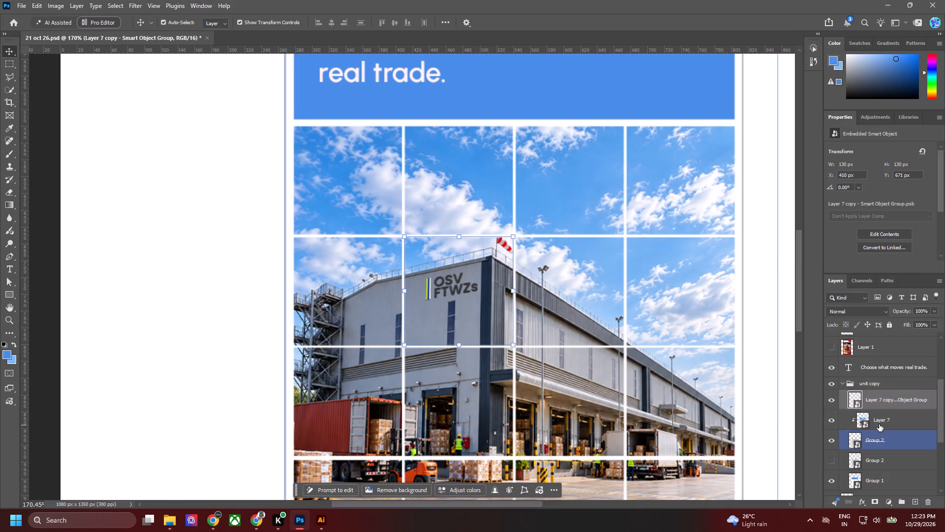
# Load the logo tile's outline as a selection and add a new layer clipped above Layer 7.
pyautogui.keyDown('ctrl'); pyautogui.click(852, 399); pyautogui.keyUp('ctrl')
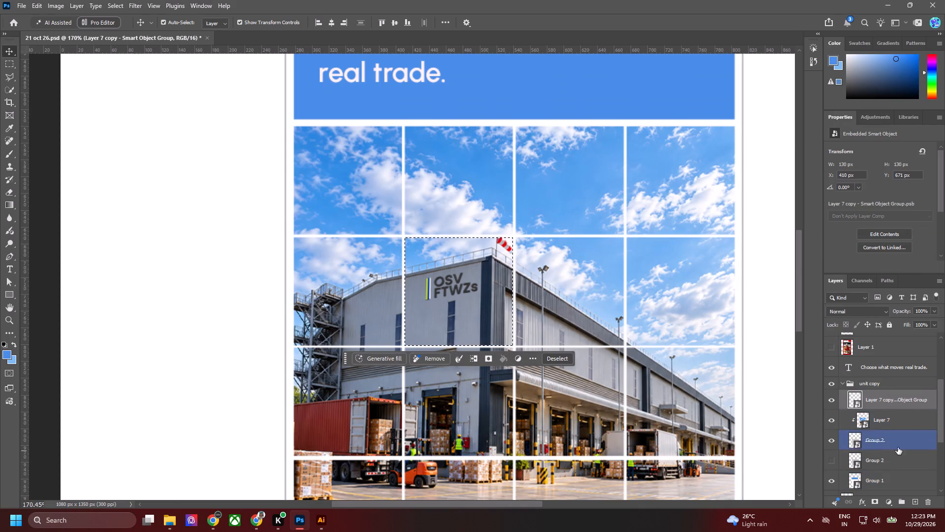
pyautogui.click(918, 436)
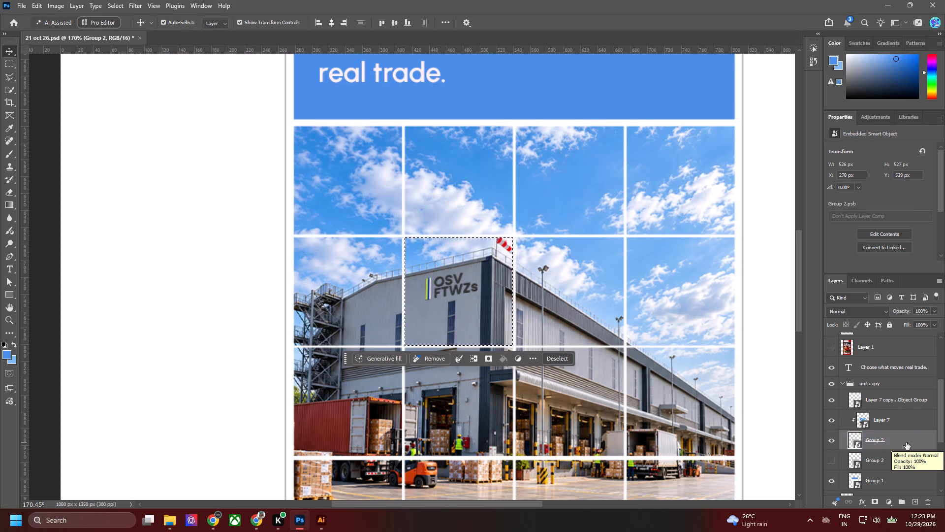
pyautogui.click(900, 417)
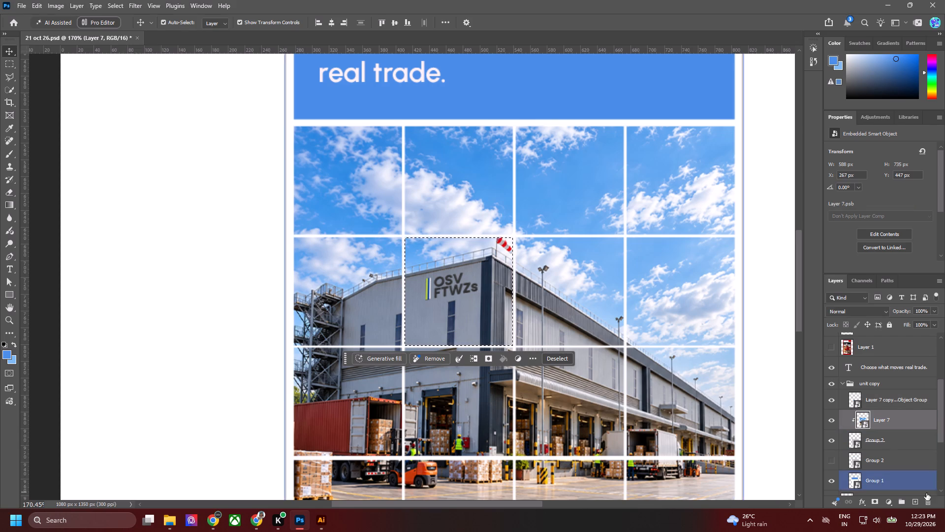
pyautogui.click(915, 500)
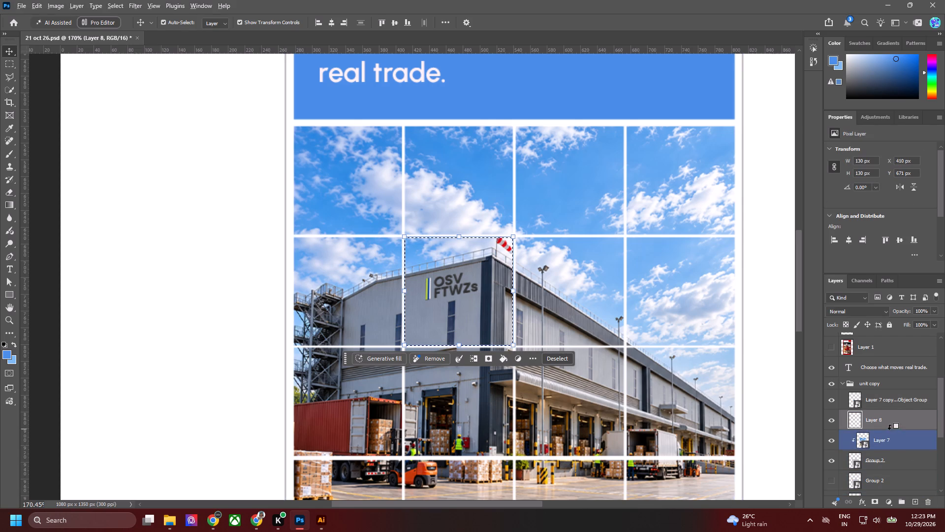
pyautogui.keyDown('alt'); pyautogui.click(889, 429); pyautogui.keyUp('alt')
# Paint the selected logo tile area on Layer 8 solid white with a hard brush of about 97 px, deselect and save.
pyautogui.press('b')
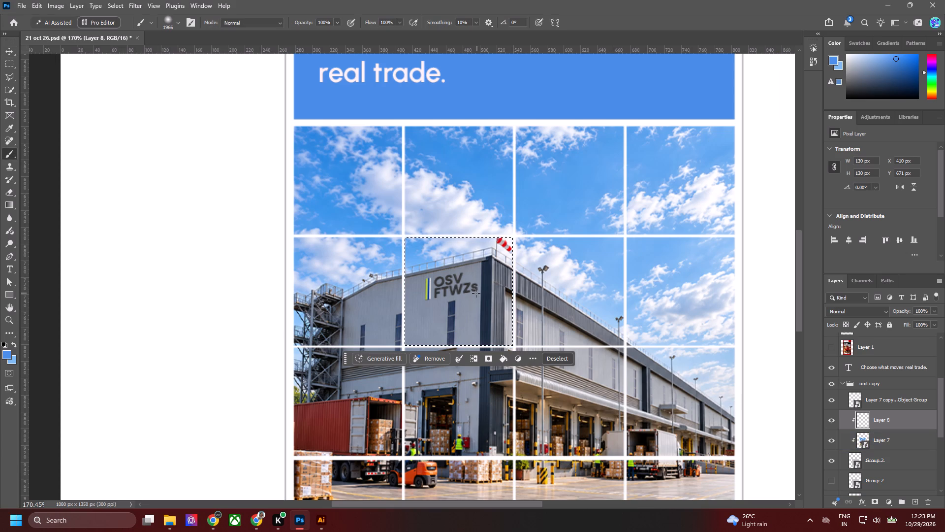
pyautogui.press('v')
pyautogui.press('v')
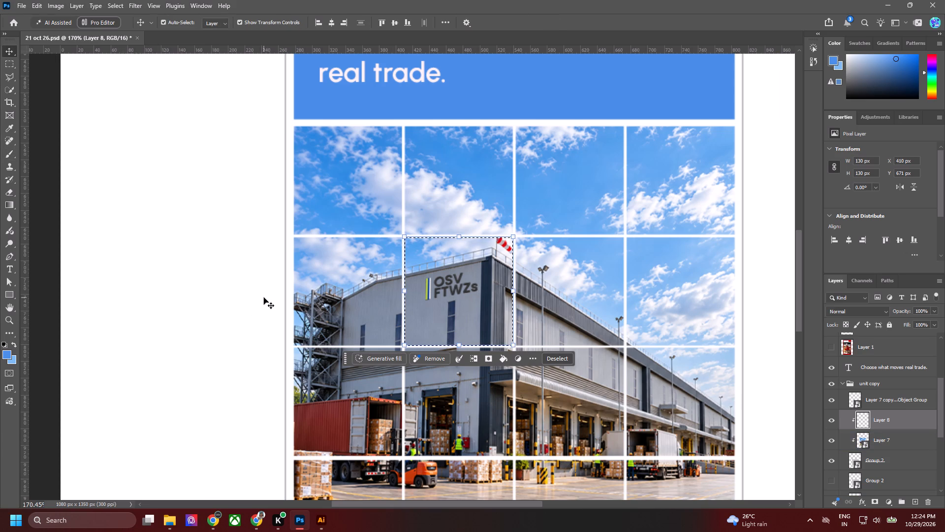
pyautogui.press('b')
pyautogui.keyDown('alt'); pyautogui.moveTo(488, 257); pyautogui.dragTo(144, 225, button='right'); pyautogui.keyUp('alt')
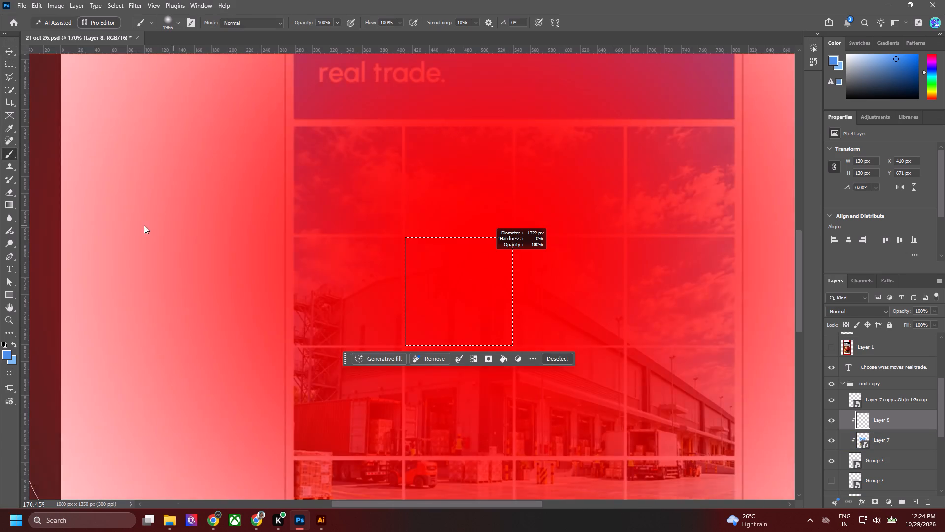
pyautogui.keyDown('alt'); pyautogui.moveTo(144, 225); pyautogui.dragTo(105, 231, button='right'); pyautogui.keyUp('alt')
pyautogui.keyDown('alt'); pyautogui.moveTo(426, 256); pyautogui.dragTo(356, 515, button='right'); pyautogui.keyUp('alt')
pyautogui.keyDown('alt'); pyautogui.moveTo(467, 222); pyautogui.dragTo(246, 271, button='right'); pyautogui.keyUp('alt')
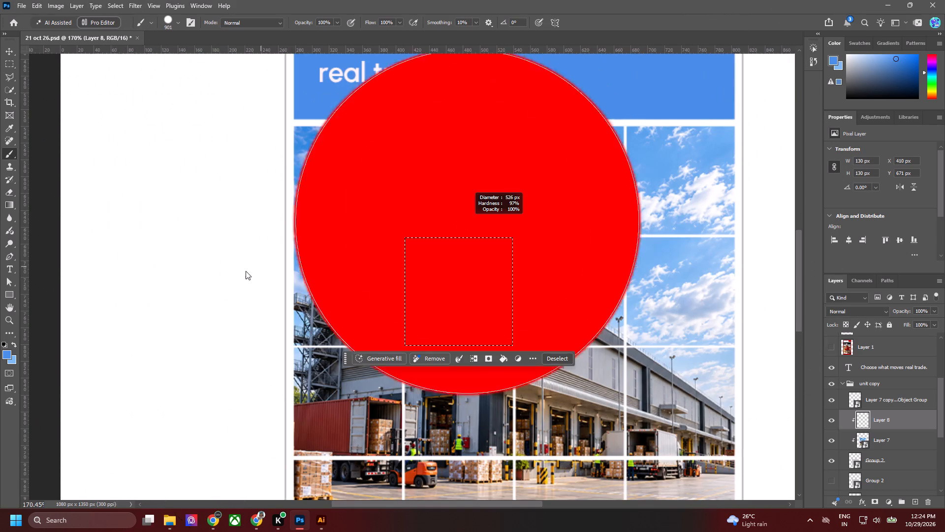
pyautogui.keyDown('alt'); pyautogui.moveTo(246, 271); pyautogui.dragTo(158, 295, button='right'); pyautogui.keyUp('alt')
pyautogui.keyDown('alt'); pyautogui.moveTo(436, 226); pyautogui.dragTo(373, 389, button='right'); pyautogui.keyUp('alt')
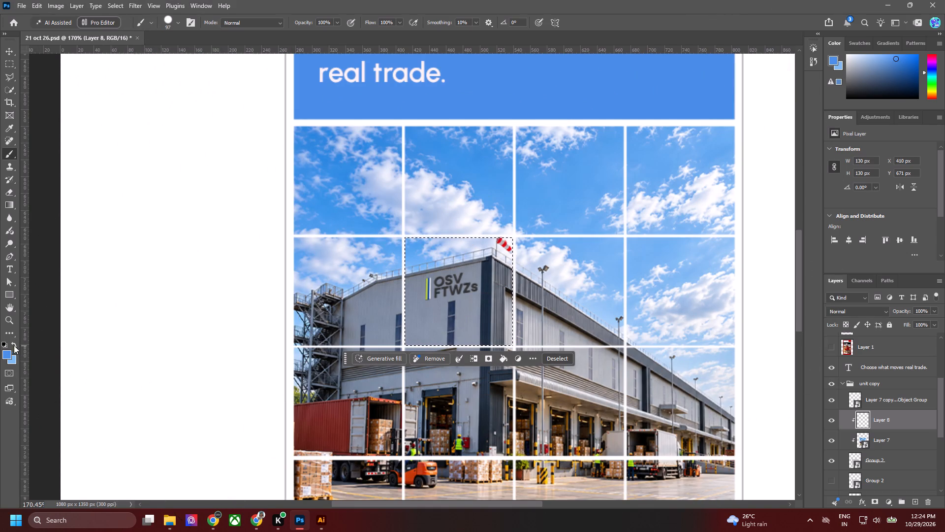
pyautogui.click(4, 343)
pyautogui.press('x')
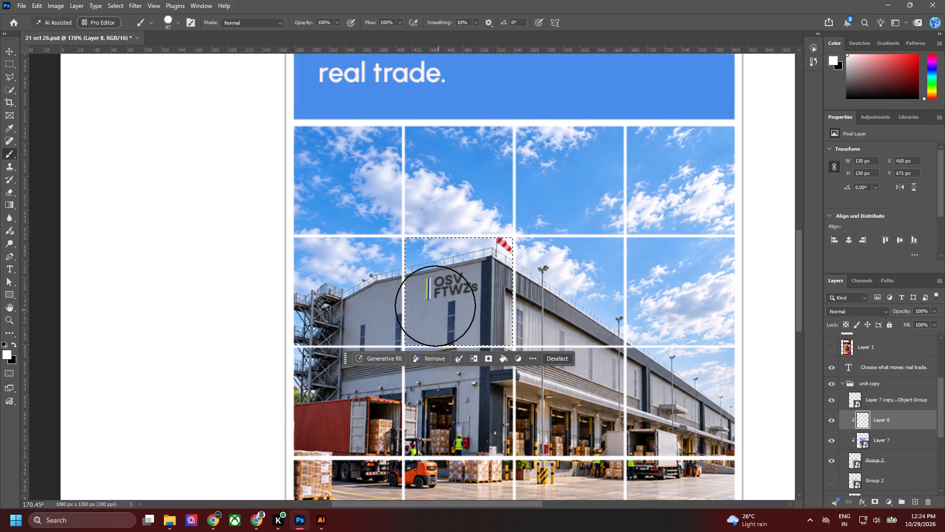
pyautogui.moveTo(416, 261); pyautogui.dragTo(504, 376)
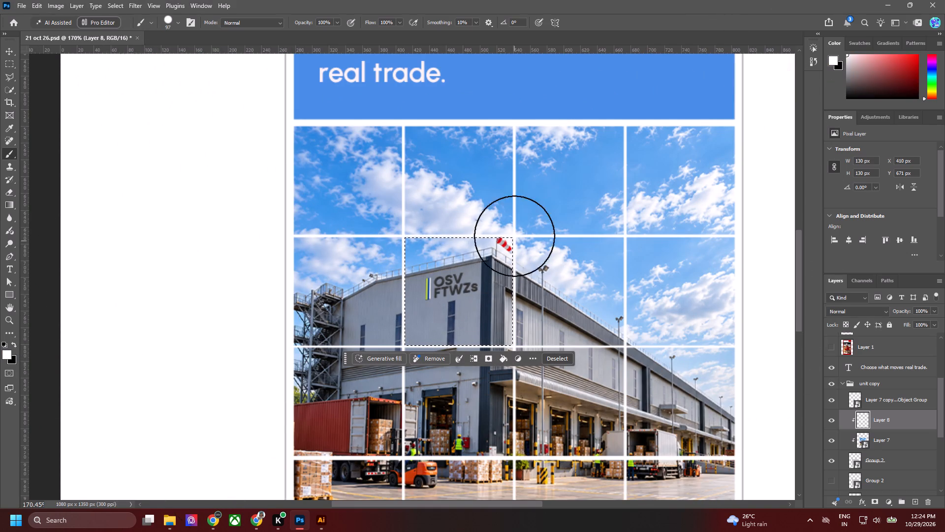
pyautogui.moveTo(514, 236); pyautogui.dragTo(515, 371)
pyautogui.moveTo(452, 244); pyautogui.dragTo(452, 378)
pyautogui.moveTo(411, 238); pyautogui.dragTo(409, 348)
pyautogui.moveTo(471, 205); pyautogui.dragTo(504, 359)
pyautogui.moveTo(498, 238); pyautogui.dragTo(491, 386)
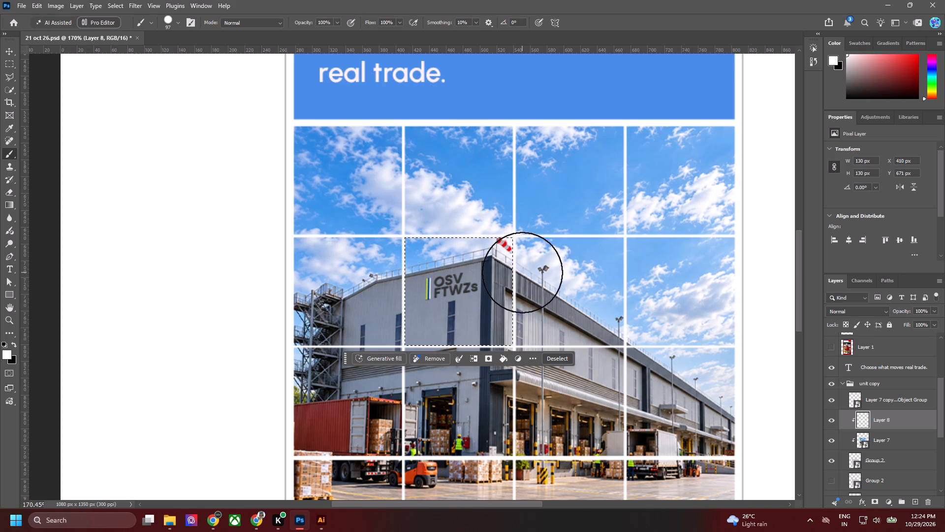
pyautogui.press('v')
pyautogui.hotkey('ctrl', 'd')
pyautogui.hotkey('ctrl', 'f')
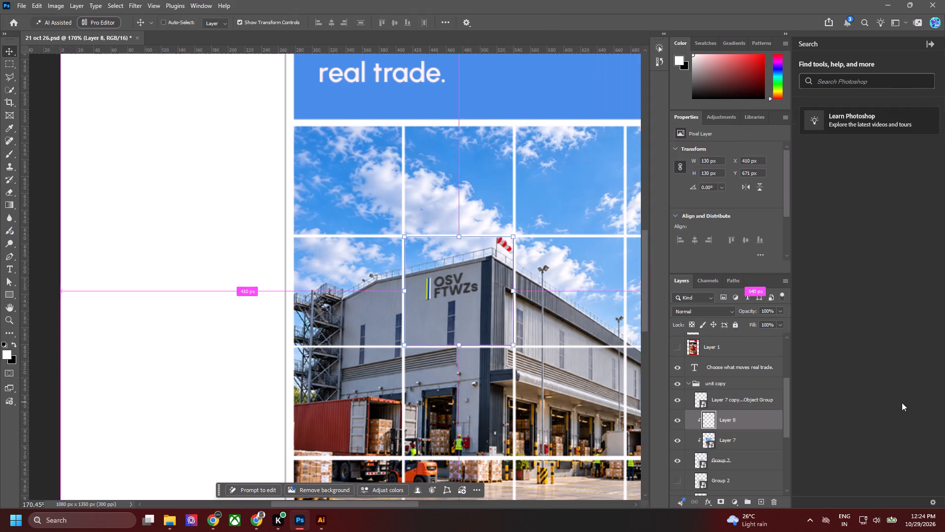
pyautogui.click(930, 42)
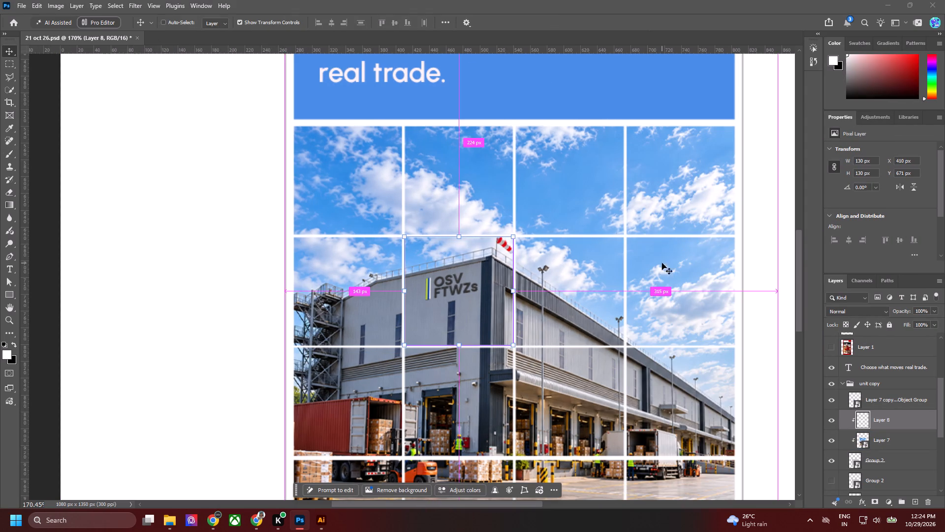
pyautogui.hotkey('ctrl', 's')
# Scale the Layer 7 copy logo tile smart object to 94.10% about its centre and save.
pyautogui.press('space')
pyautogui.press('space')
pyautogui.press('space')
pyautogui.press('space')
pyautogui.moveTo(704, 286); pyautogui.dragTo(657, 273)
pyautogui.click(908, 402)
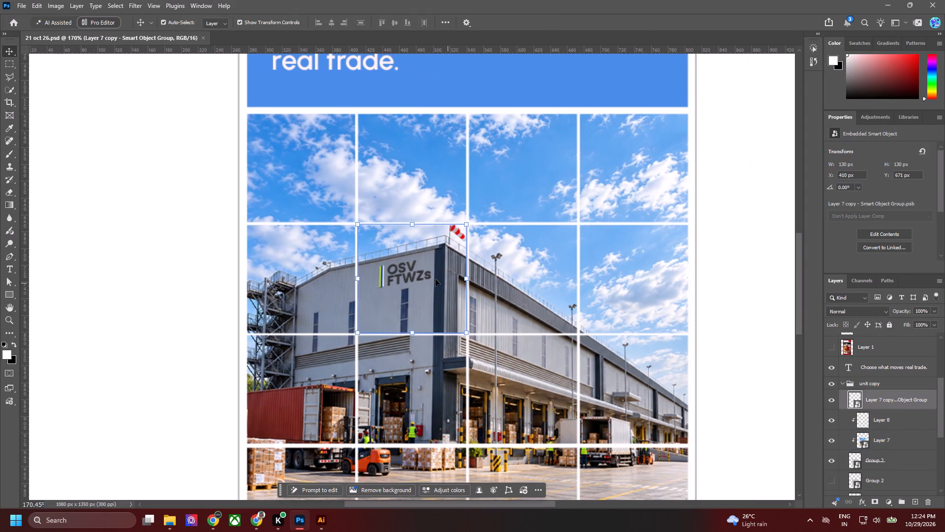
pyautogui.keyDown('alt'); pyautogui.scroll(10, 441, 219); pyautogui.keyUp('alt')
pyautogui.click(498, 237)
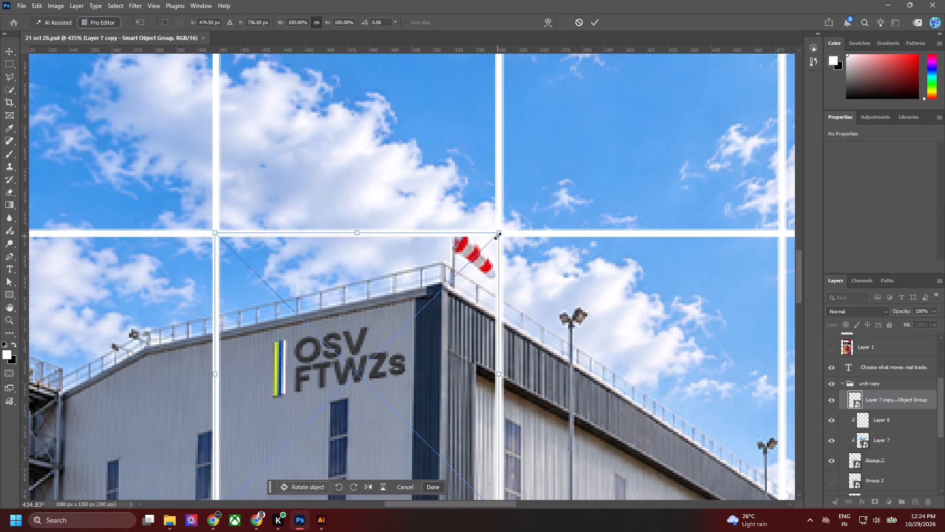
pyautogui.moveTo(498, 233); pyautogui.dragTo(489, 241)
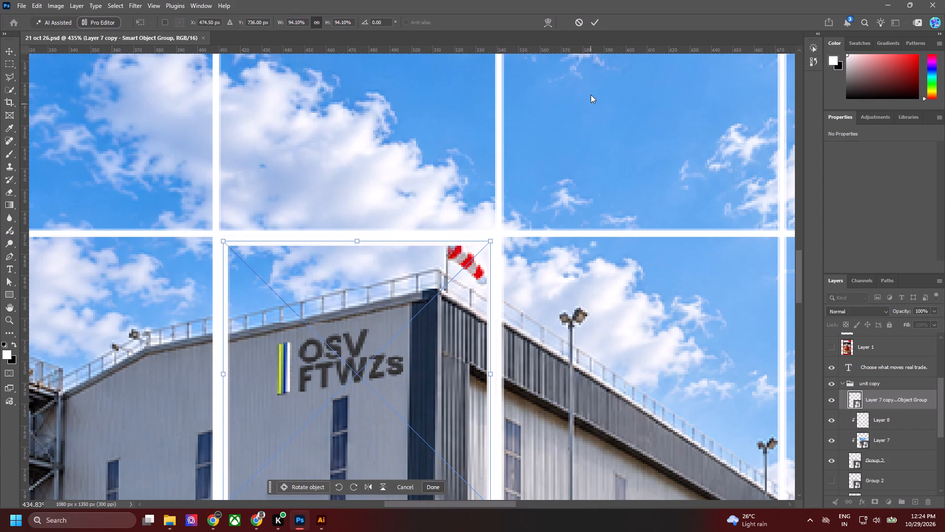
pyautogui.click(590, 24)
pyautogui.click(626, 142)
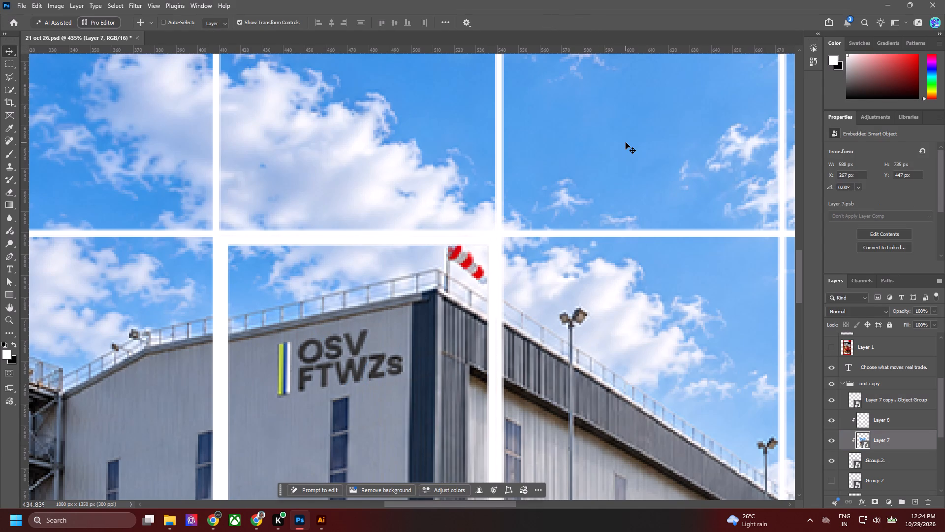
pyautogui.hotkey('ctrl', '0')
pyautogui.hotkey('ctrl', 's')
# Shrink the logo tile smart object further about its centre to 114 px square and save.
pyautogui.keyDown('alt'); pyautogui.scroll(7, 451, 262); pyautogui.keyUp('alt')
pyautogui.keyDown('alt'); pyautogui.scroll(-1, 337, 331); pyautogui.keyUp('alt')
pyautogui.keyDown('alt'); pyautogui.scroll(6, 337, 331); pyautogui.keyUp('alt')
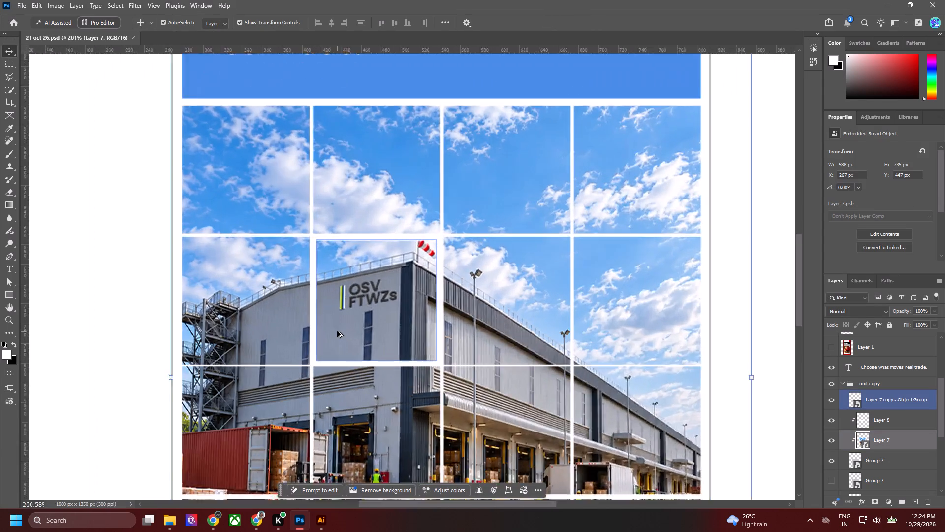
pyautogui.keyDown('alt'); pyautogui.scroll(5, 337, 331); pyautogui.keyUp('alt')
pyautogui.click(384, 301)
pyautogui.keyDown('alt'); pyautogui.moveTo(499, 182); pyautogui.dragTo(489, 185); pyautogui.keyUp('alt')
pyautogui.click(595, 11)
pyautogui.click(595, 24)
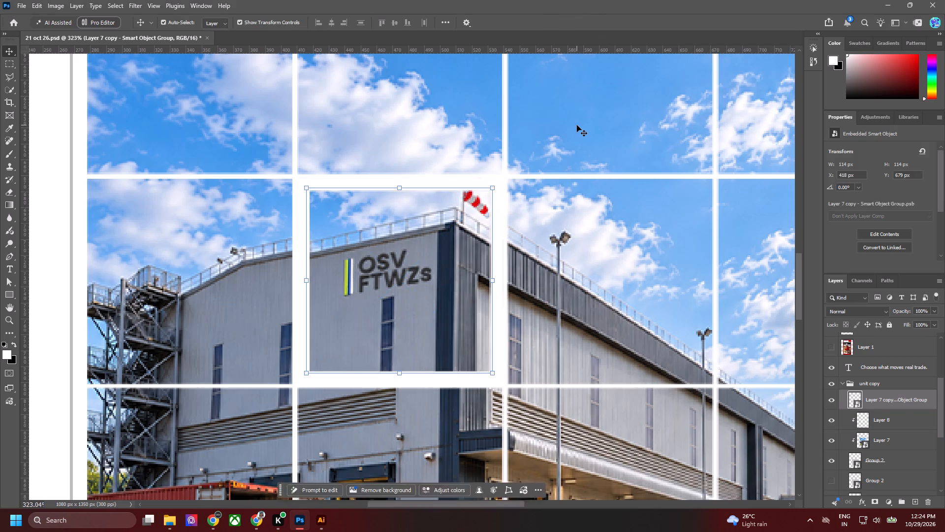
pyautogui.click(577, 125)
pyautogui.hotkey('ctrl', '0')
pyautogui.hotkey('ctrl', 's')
pyautogui.keyDown('alt'); pyautogui.scroll(6, 406, 264); pyautogui.keyUp('alt')
pyautogui.keyDown('alt'); pyautogui.scroll(-1, 406, 264); pyautogui.keyUp('alt')
pyautogui.keyDown('alt'); pyautogui.scroll(5, 406, 264); pyautogui.keyUp('alt')
pyautogui.keyDown('alt'); pyautogui.scroll(-1, 390, 312); pyautogui.keyUp('alt')
pyautogui.keyDown('alt'); pyautogui.scroll(4, 390, 312); pyautogui.keyUp('alt')
pyautogui.click(375, 343)
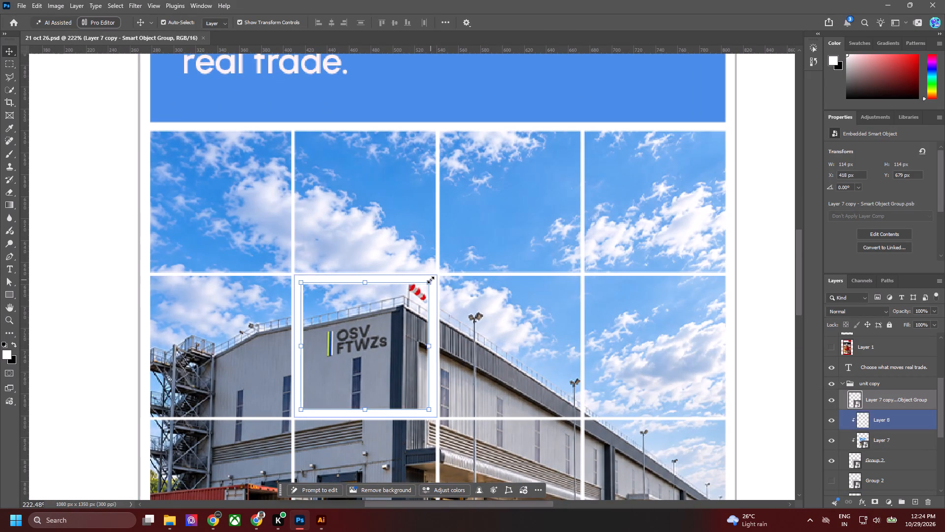
pyautogui.keyDown('alt'); pyautogui.moveTo(431, 280); pyautogui.dragTo(437, 281); pyautogui.keyUp('alt')
pyautogui.click(594, 23)
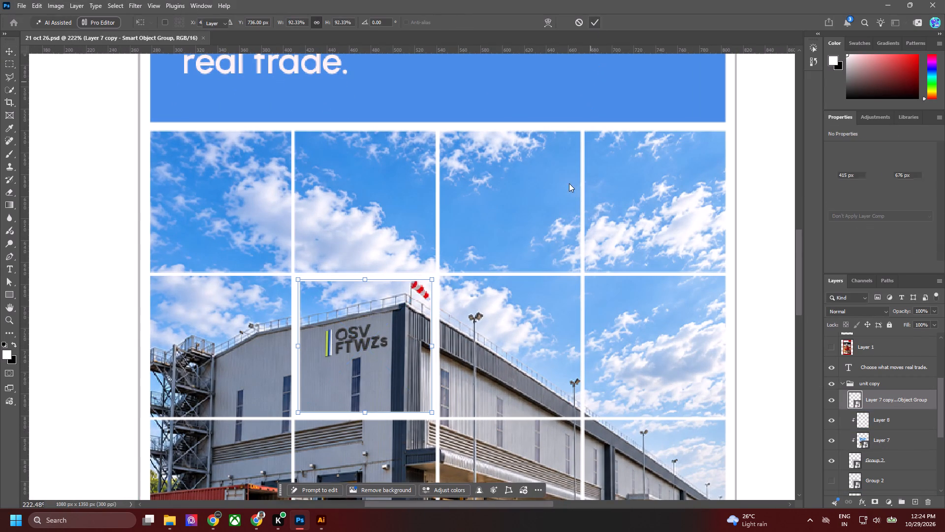
pyautogui.click(766, 201)
pyautogui.hotkey('ctrl', '0')
pyautogui.hotkey('ctrl', 's')
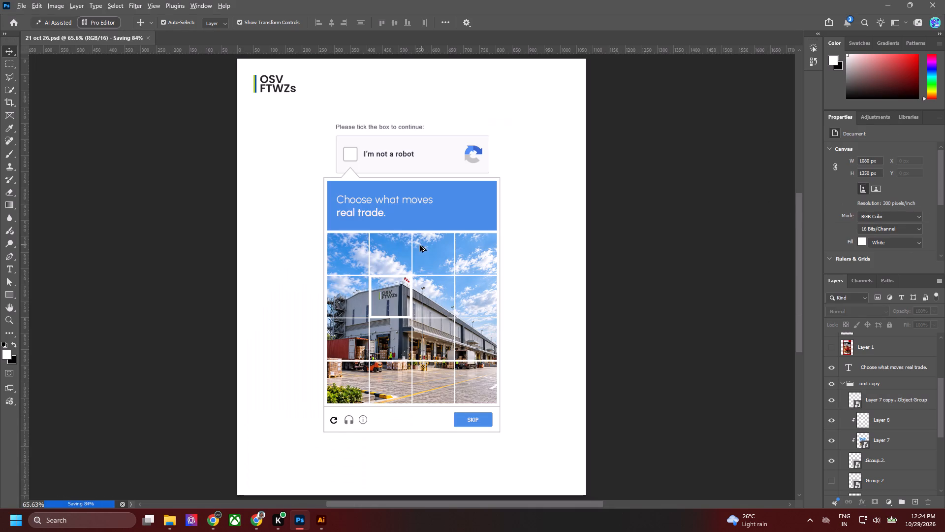
pyautogui.keyDown('alt'); pyautogui.scroll(15, 420, 245); pyautogui.keyUp('alt')
pyautogui.keyDown('alt'); pyautogui.scroll(-6, 294, 252); pyautogui.keyUp('alt')
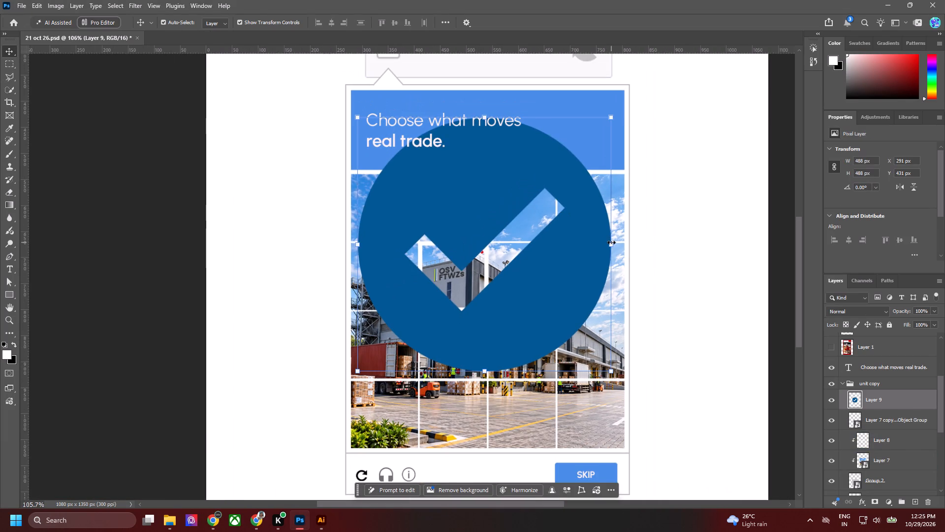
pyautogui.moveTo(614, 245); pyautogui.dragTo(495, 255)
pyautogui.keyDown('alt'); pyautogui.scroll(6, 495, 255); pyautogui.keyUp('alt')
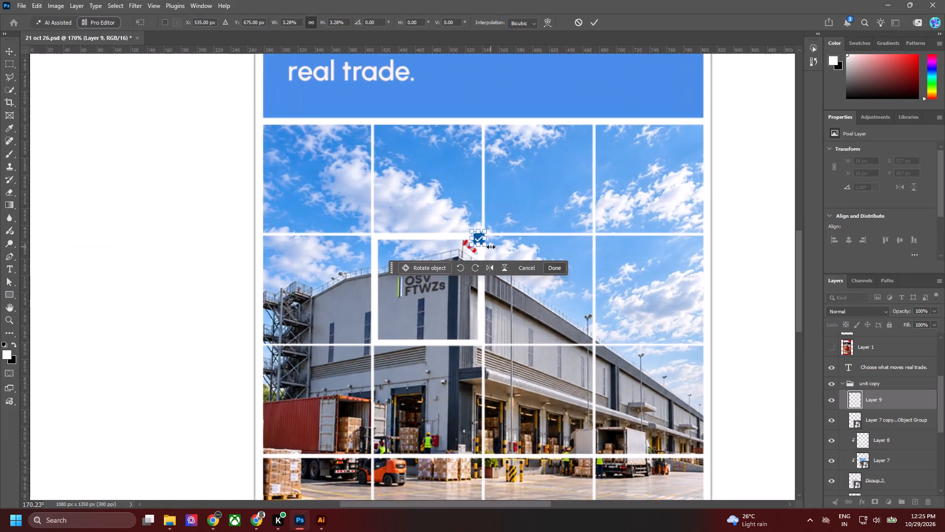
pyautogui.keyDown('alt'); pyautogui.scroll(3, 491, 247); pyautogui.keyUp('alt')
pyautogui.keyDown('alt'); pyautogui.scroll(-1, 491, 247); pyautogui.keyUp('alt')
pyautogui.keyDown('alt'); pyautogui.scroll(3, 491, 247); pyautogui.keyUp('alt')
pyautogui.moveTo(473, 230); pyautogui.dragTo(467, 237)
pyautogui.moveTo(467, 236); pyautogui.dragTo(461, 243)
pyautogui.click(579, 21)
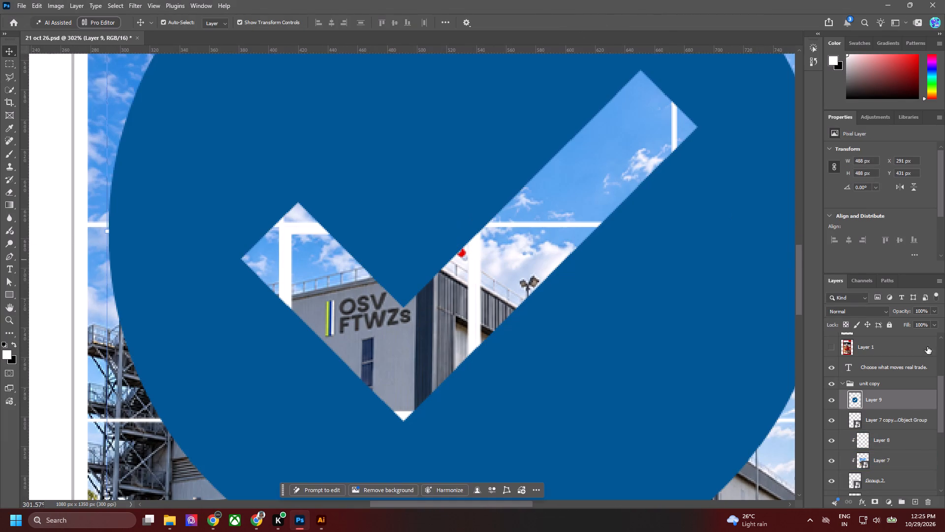
# Convert the pasted tick icon layer to a smart object.
pyautogui.rightClick(898, 402)
pyautogui.click(882, 333)
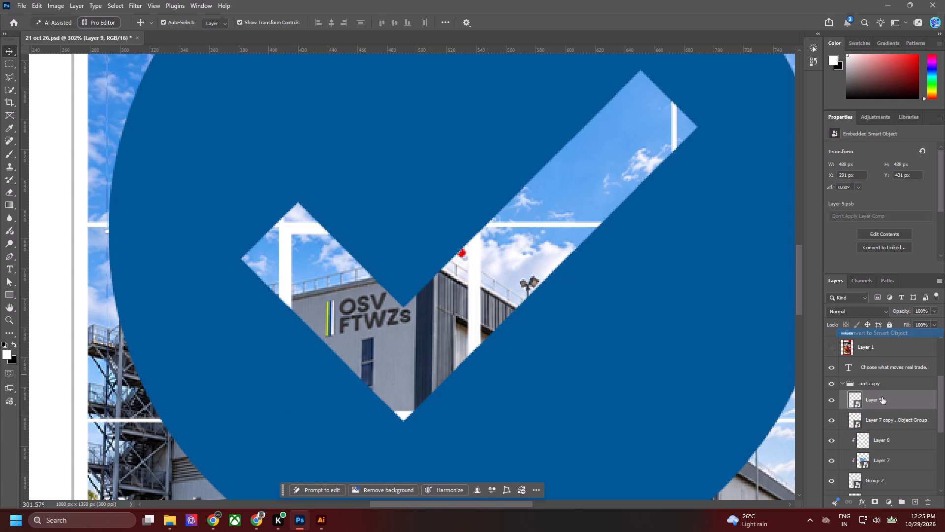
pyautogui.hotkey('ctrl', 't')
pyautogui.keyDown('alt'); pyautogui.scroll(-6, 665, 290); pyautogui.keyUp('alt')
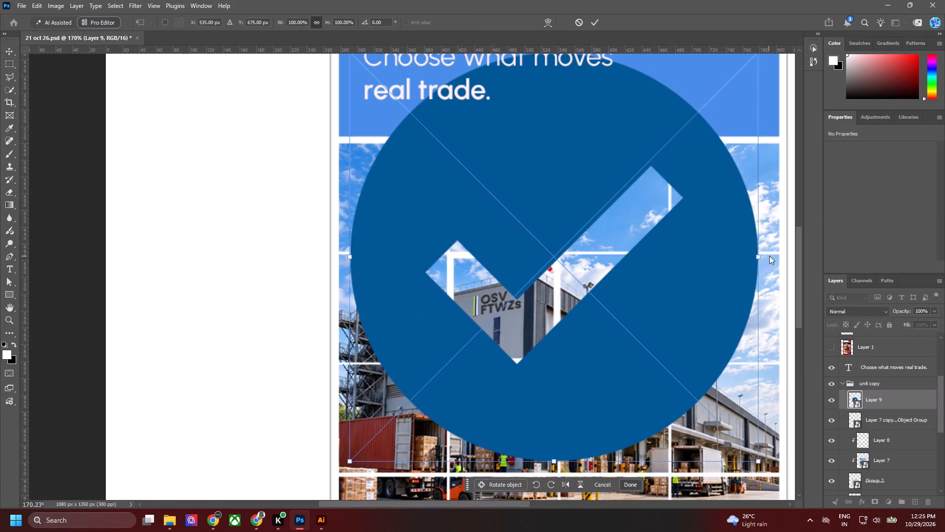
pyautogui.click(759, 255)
# Add a Color Overlay to the tick icon layer using the blue #478de5 sampled from the captcha header.
pyautogui.doubleClick(894, 402)
pyautogui.doubleClick(907, 393)
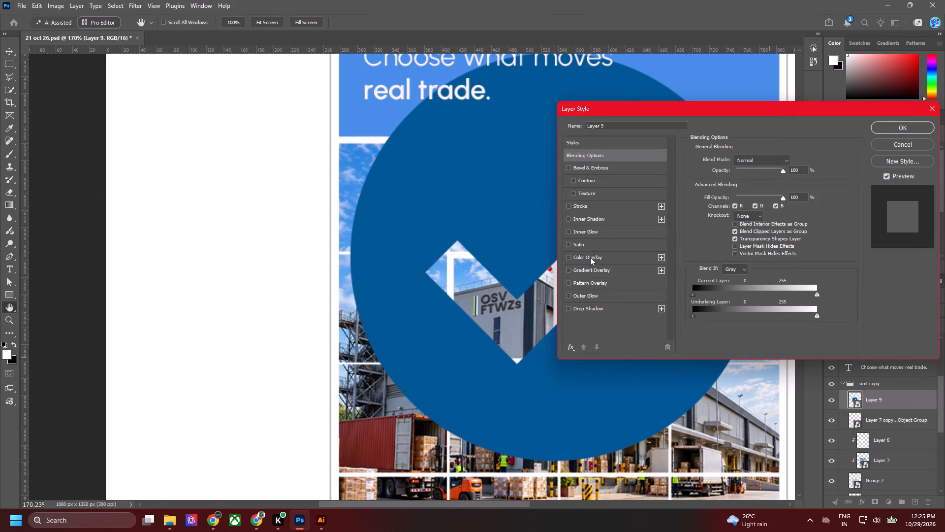
pyautogui.click(590, 257)
pyautogui.click(797, 160)
pyautogui.click(349, 108)
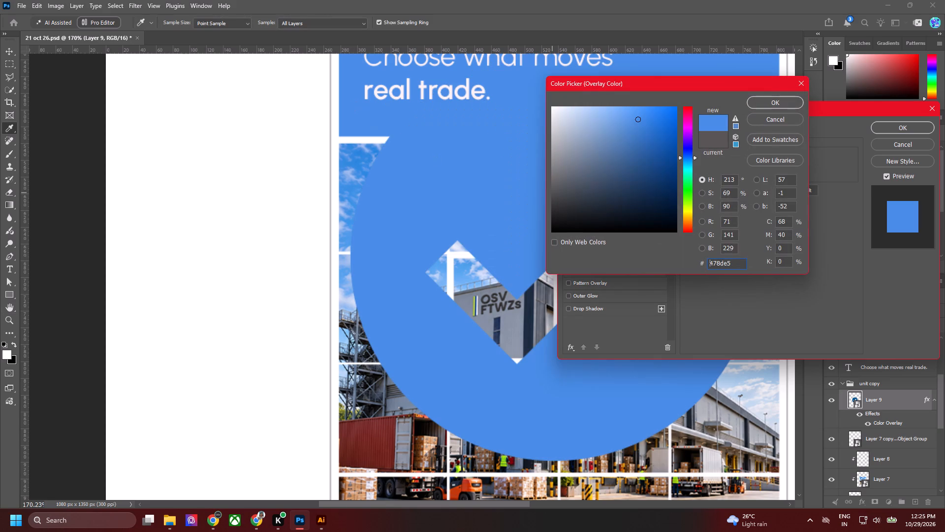
pyautogui.click(783, 97)
pyautogui.click(889, 114)
pyautogui.click(903, 124)
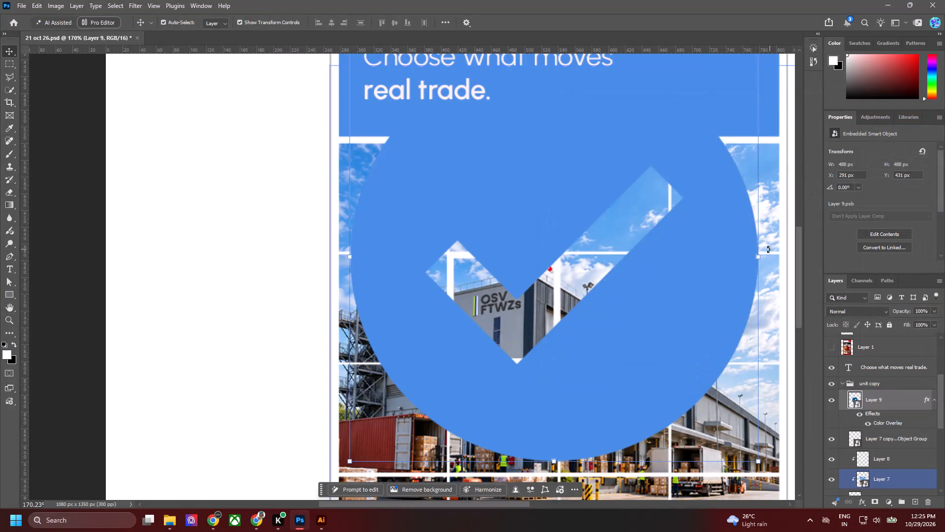
# Scale the tick icon to about 3.69%, 18 px square, and place it on the logo tile's upper-right corner, centred near X 532, Y 679 px.
pyautogui.moveTo(756, 259); pyautogui.dragTo(567, 302)
pyautogui.keyDown('alt'); pyautogui.scroll(2, 560, 294); pyautogui.keyUp('alt')
pyautogui.keyDown('alt'); pyautogui.scroll(-1, 559, 294); pyautogui.keyUp('alt')
pyautogui.keyDown('alt'); pyautogui.scroll(18, 559, 294); pyautogui.keyUp('alt')
pyautogui.click(594, 227)
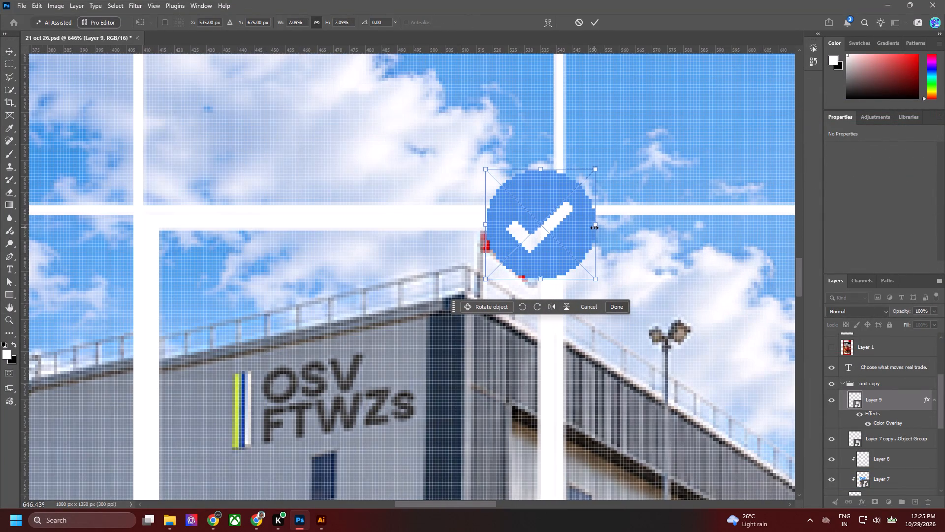
pyautogui.moveTo(595, 226); pyautogui.dragTo(581, 226)
pyautogui.keyDown('alt'); pyautogui.moveTo(595, 226); pyautogui.dragTo(575, 226); pyautogui.keyUp('alt')
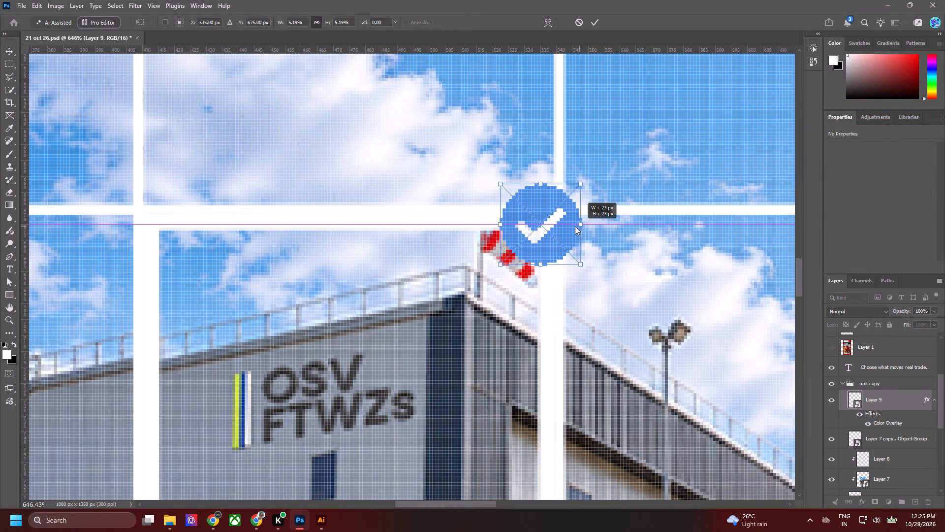
pyautogui.keyDown('alt'); pyautogui.moveTo(575, 226); pyautogui.dragTo(563, 226); pyautogui.keyUp('alt')
pyautogui.moveTo(555, 225); pyautogui.dragTo(545, 238)
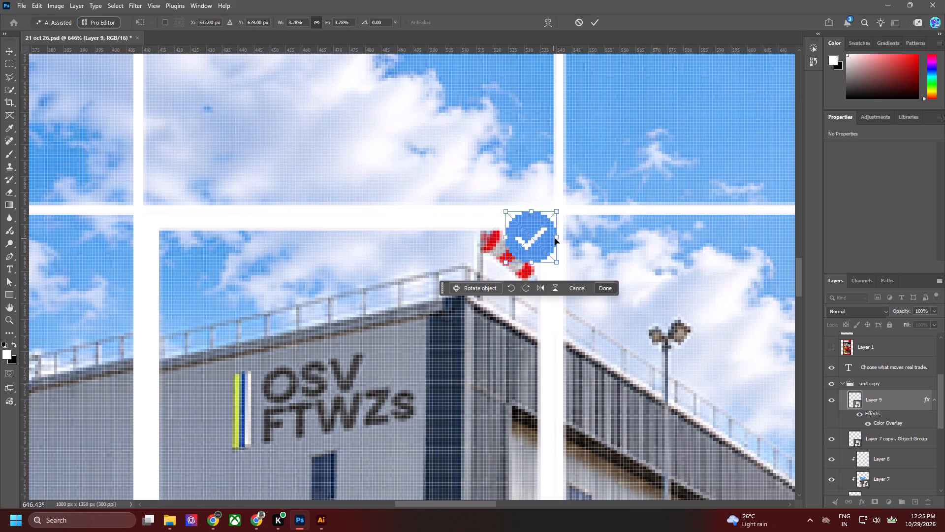
pyautogui.click(555, 238)
pyautogui.moveTo(558, 238); pyautogui.dragTo(563, 237)
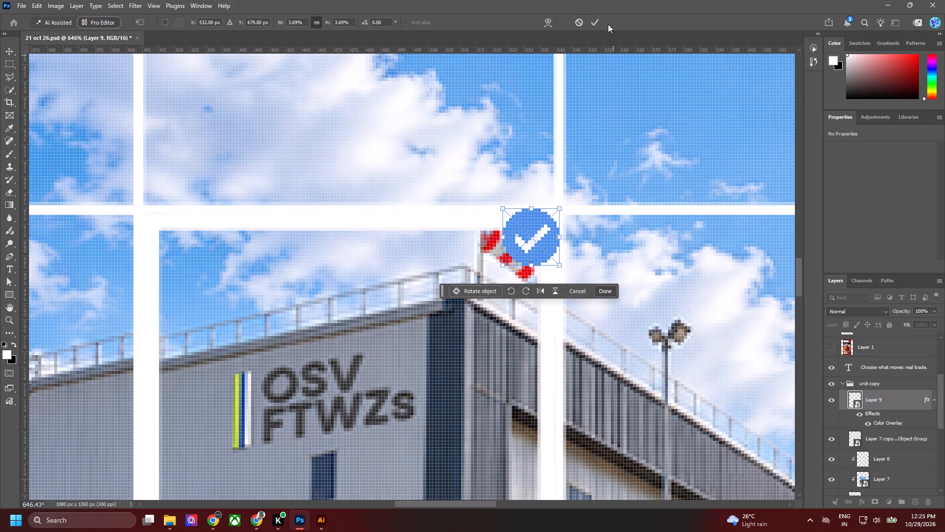
pyautogui.click(601, 22)
pyautogui.click(598, 21)
# Save the post document and deselect its layers.
pyautogui.click(639, 106)
pyautogui.hotkey('ctrl', '0')
pyautogui.hotkey('ctrl', 's')
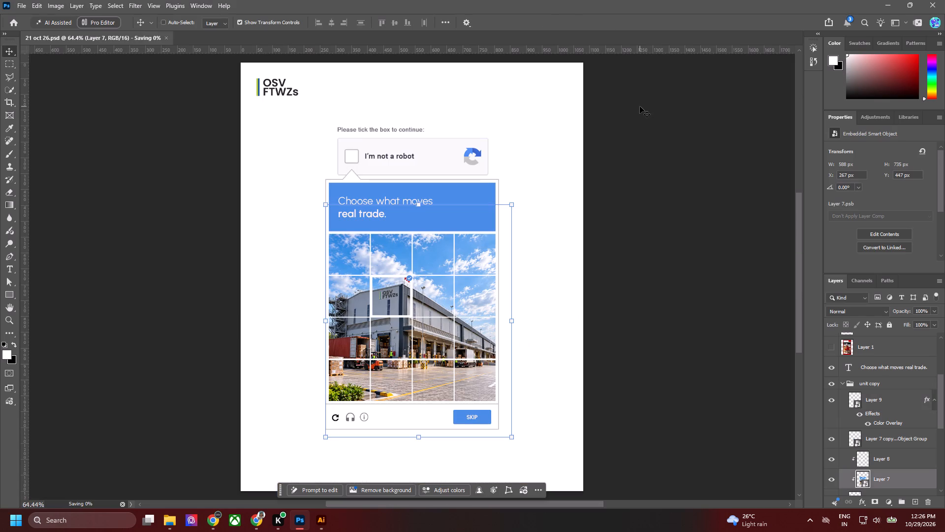
pyautogui.click(696, 225)
# Open the tick icon smart object's contents and duplicate the tick layer, placing the copy beneath the original.
pyautogui.keyDown('alt'); pyautogui.scroll(14, 397, 303); pyautogui.keyUp('alt')
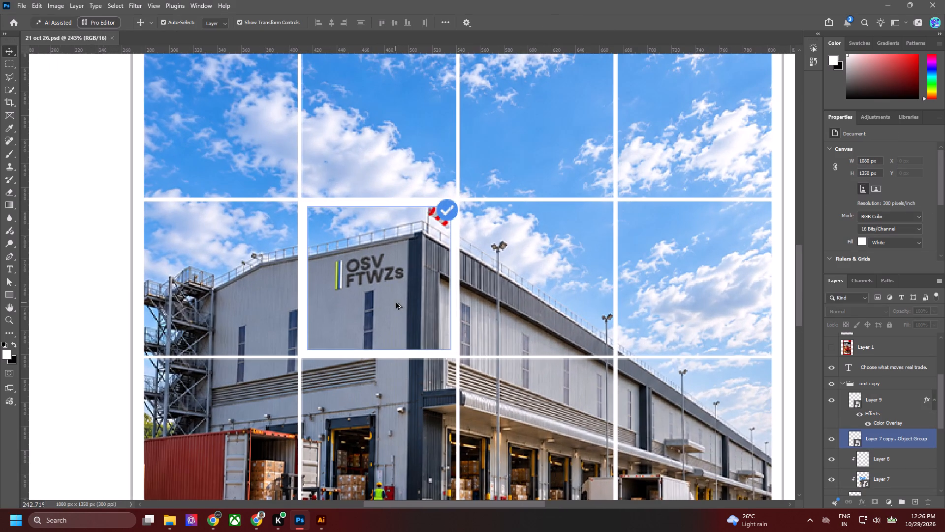
pyautogui.click(445, 211)
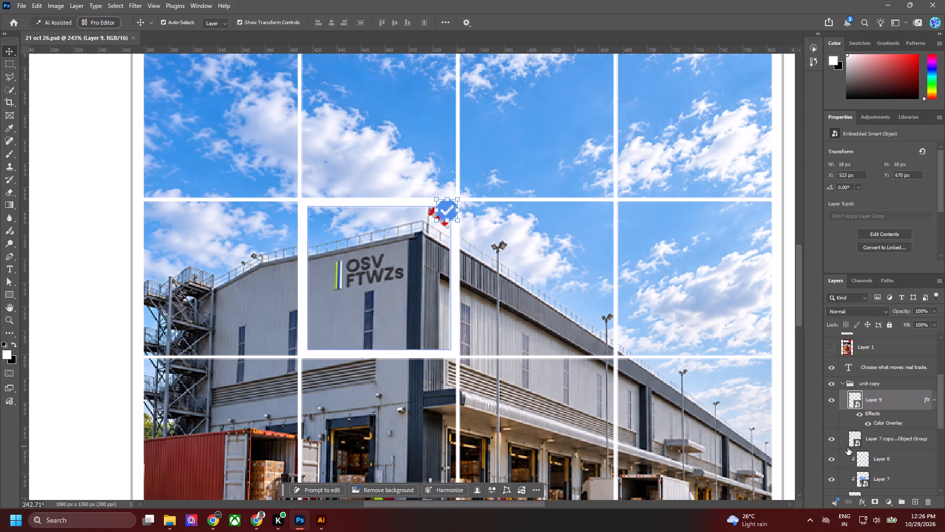
pyautogui.doubleClick(857, 405)
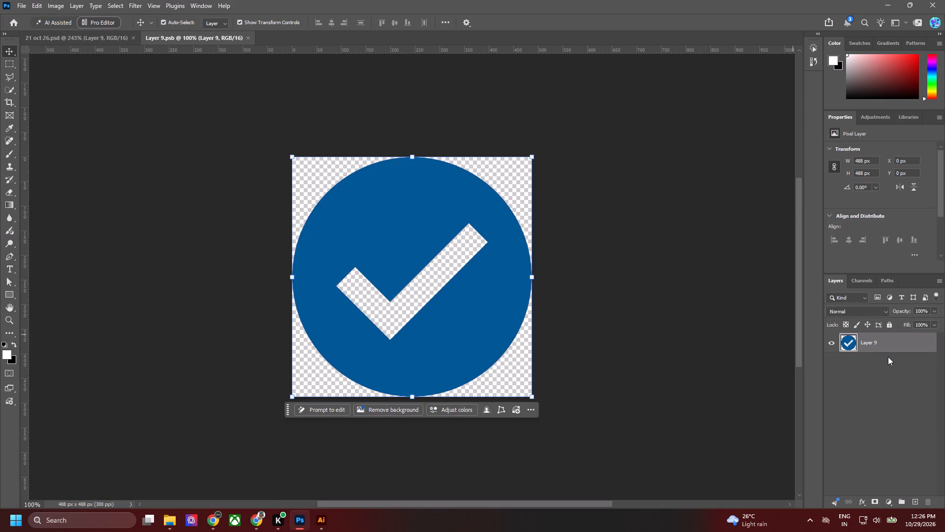
pyautogui.keyDown('ctrl'); pyautogui.click(848, 341); pyautogui.keyUp('ctrl')
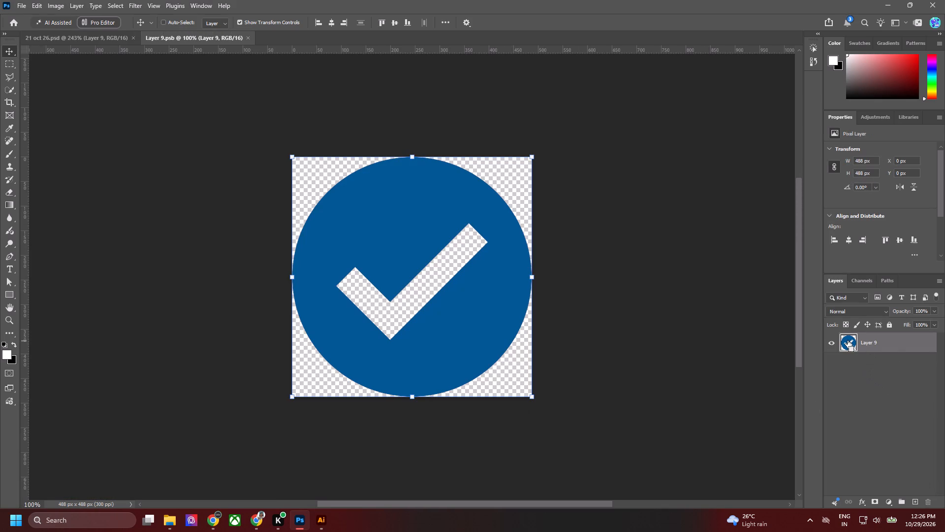
pyautogui.hotkey('ctrl', 'j')
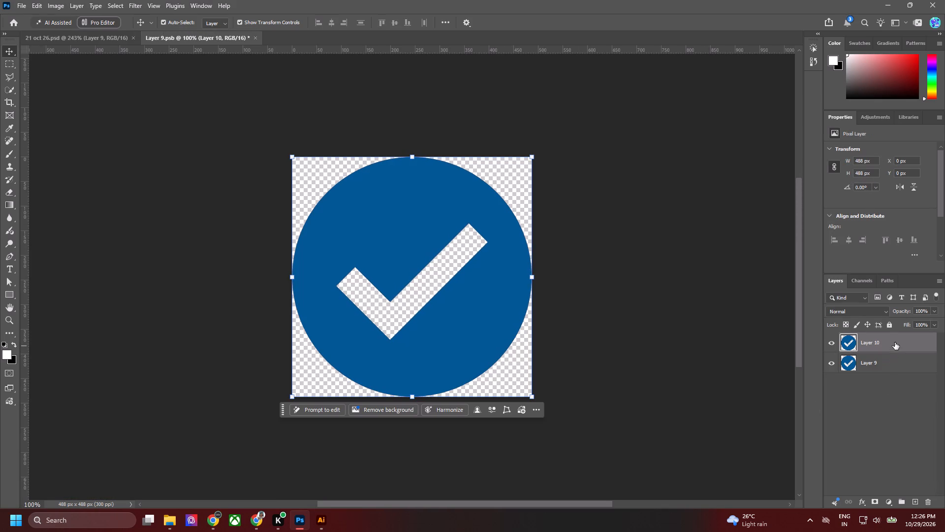
pyautogui.moveTo(894, 341); pyautogui.dragTo(890, 372)
# Brush white on the lower copy to fill the transparent tick shape, then save and close the smart object's contents.
pyautogui.press('b')
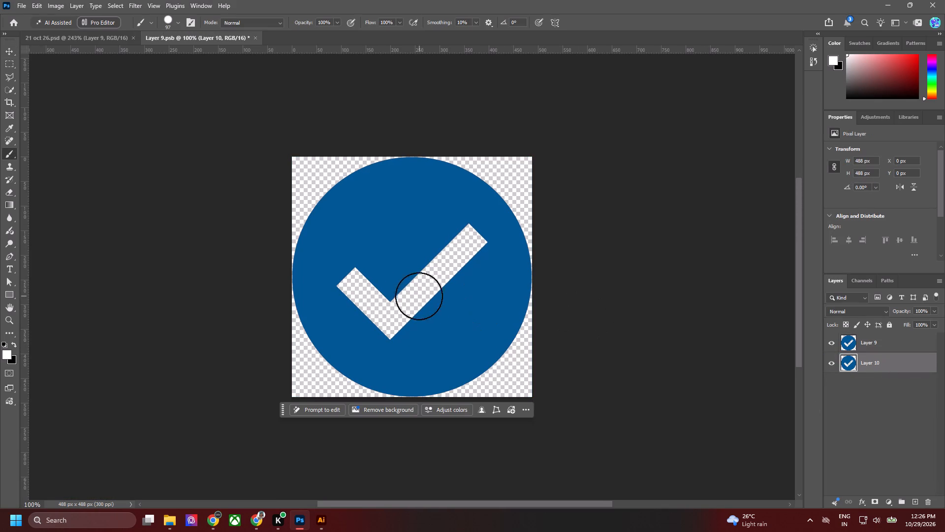
pyautogui.moveTo(346, 273); pyautogui.dragTo(468, 231)
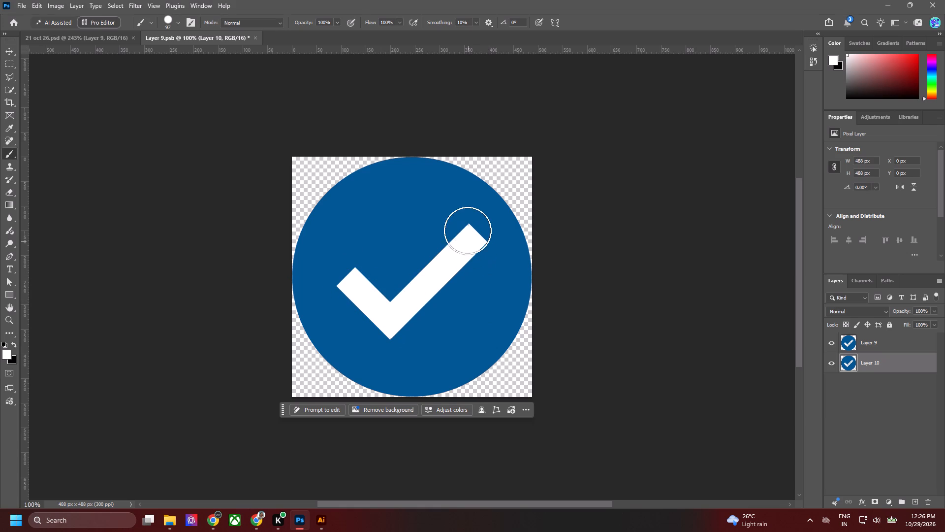
pyautogui.moveTo(468, 231); pyautogui.dragTo(342, 269)
pyautogui.press('v')
pyautogui.click(627, 189)
pyautogui.hotkey('ctrl', 's')
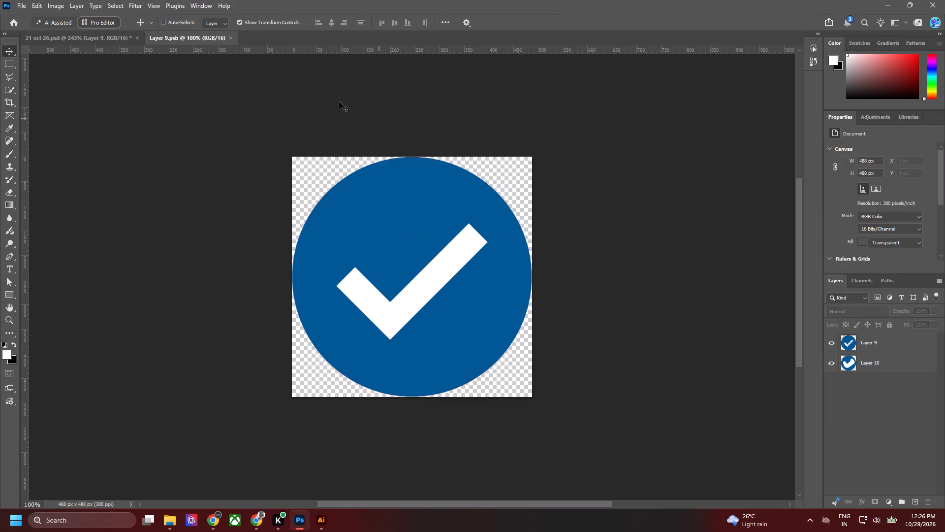
pyautogui.click(232, 39)
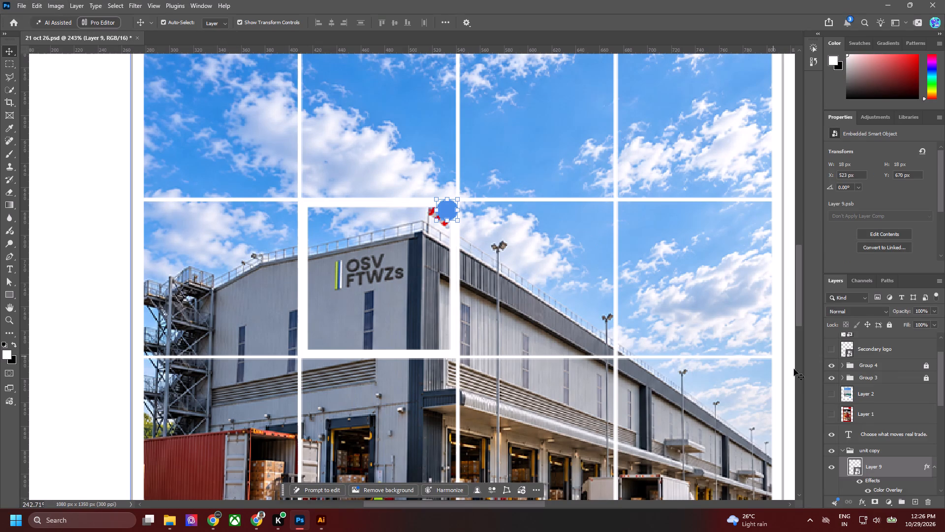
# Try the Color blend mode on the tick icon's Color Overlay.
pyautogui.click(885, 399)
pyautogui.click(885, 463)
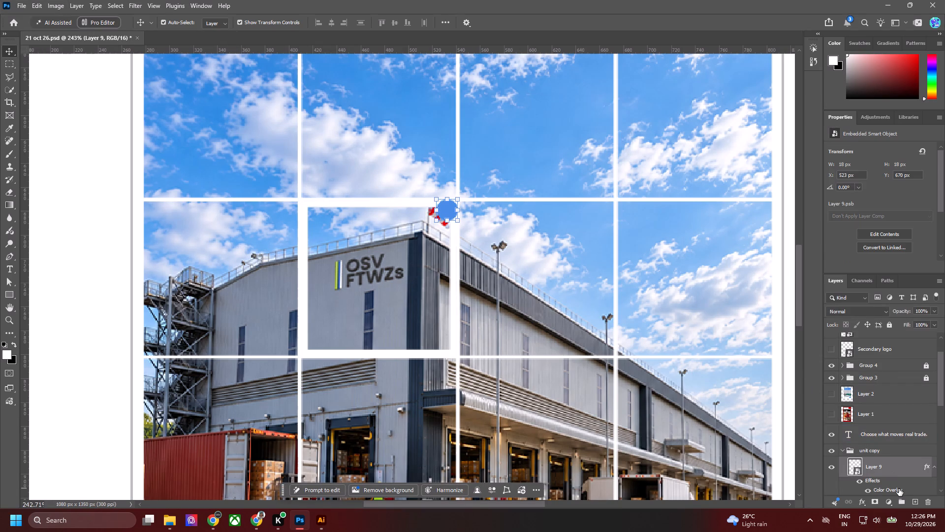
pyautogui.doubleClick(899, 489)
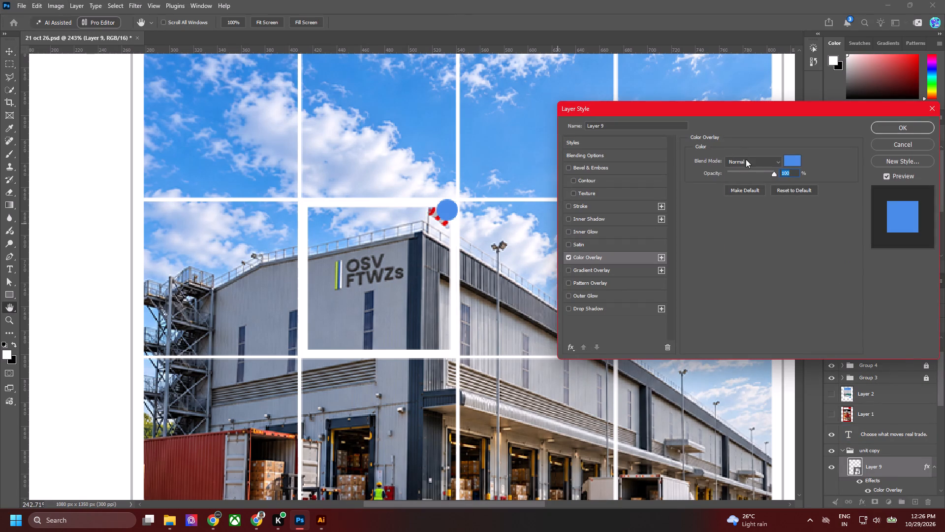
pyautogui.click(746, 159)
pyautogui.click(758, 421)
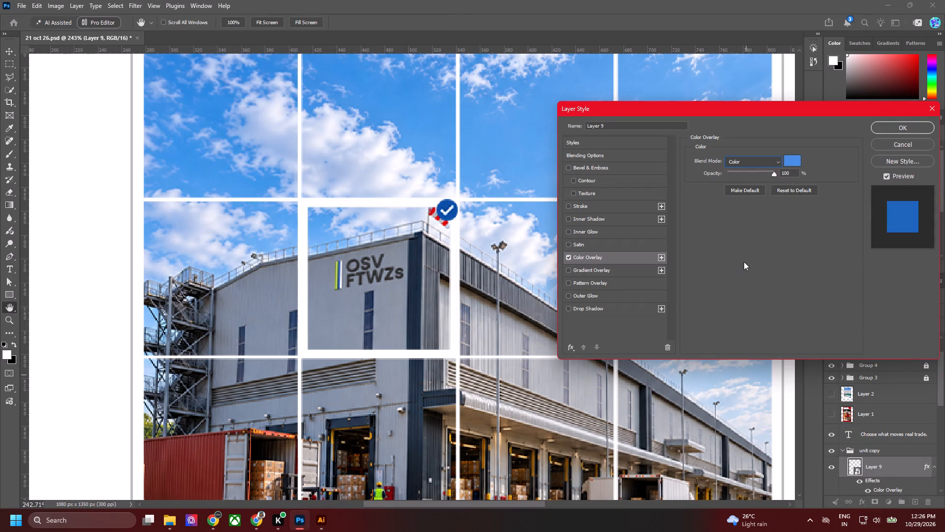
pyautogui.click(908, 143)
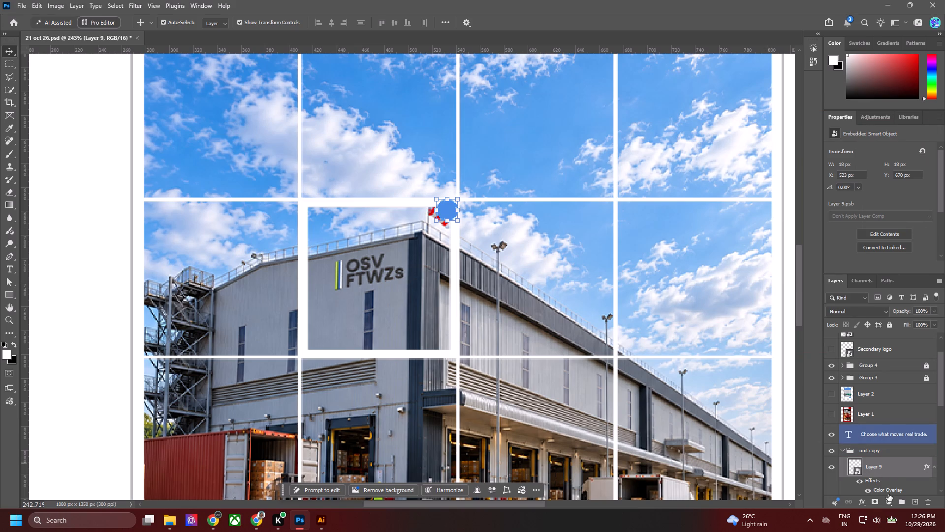
# Copy the tick icon layer's style with its blue Color Overlay.
pyautogui.scroll(-2, 905, 459)
pyautogui.rightClick(901, 425)
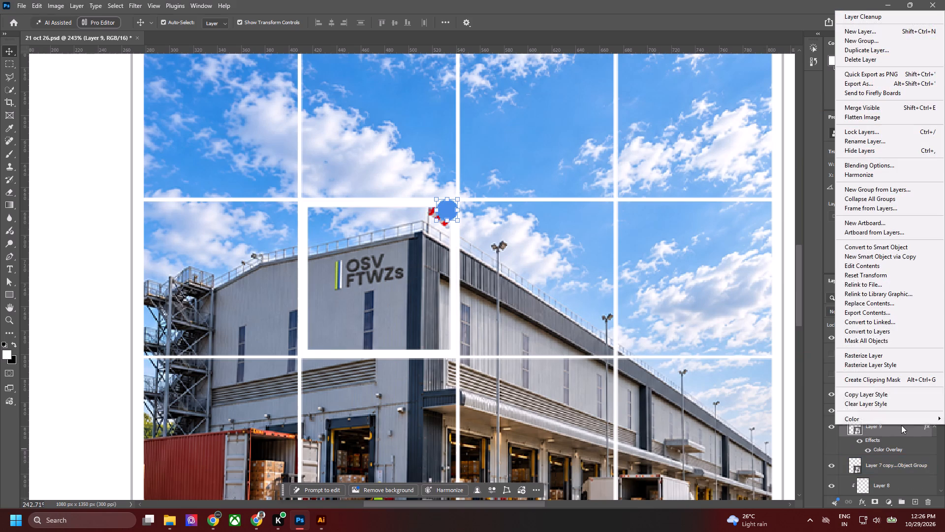
pyautogui.moveTo(876, 399); pyautogui.dragTo(866, 398)
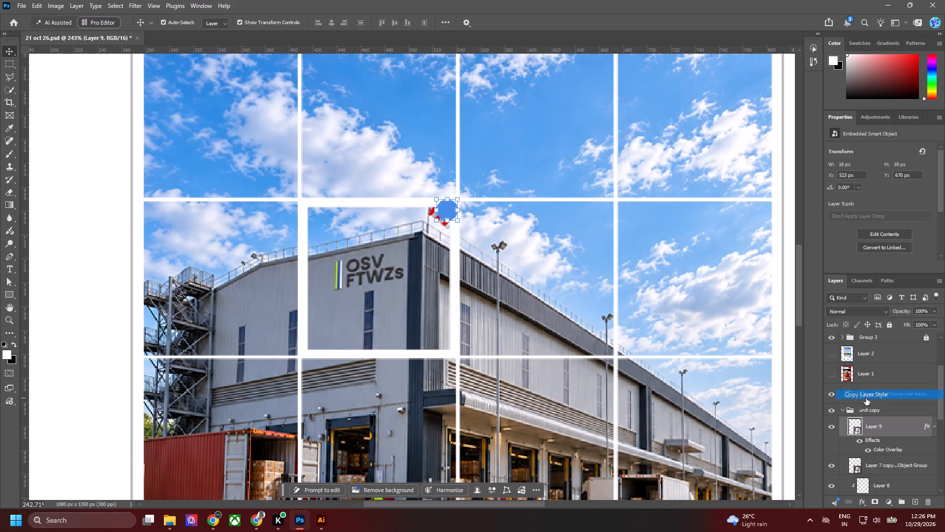
# Open the tick icon smart object's contents, paste the copied blue Color Overlay style onto the upper tick layer, then save and close.
pyautogui.doubleClick(860, 428)
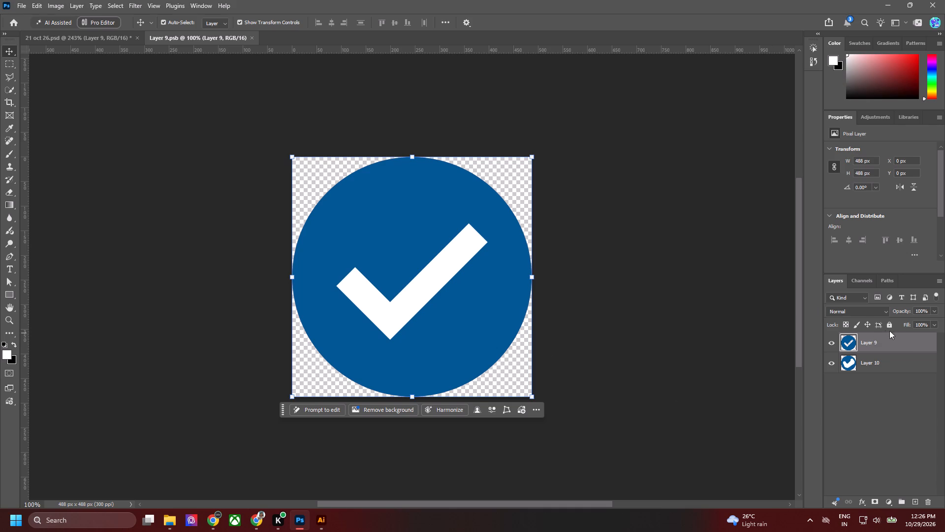
pyautogui.click(898, 334)
pyautogui.click(908, 345)
pyautogui.rightClick(908, 345)
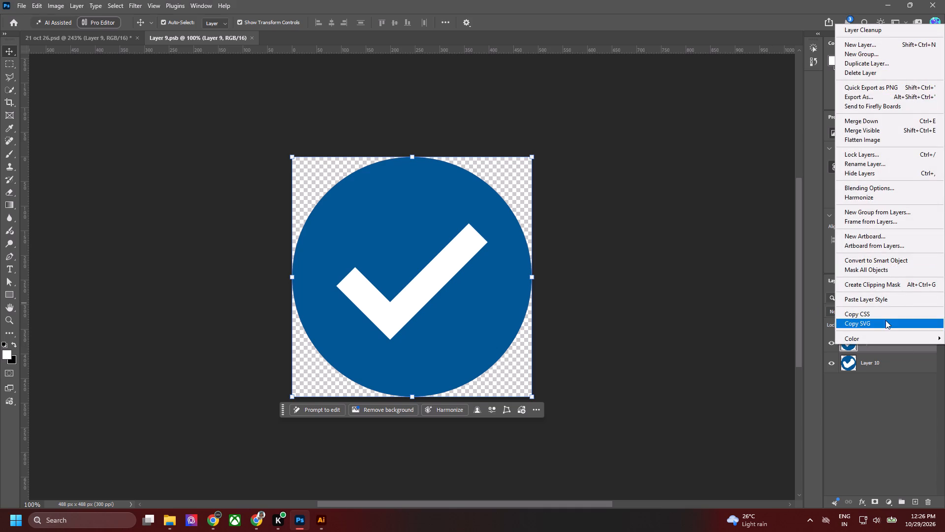
pyautogui.click(877, 301)
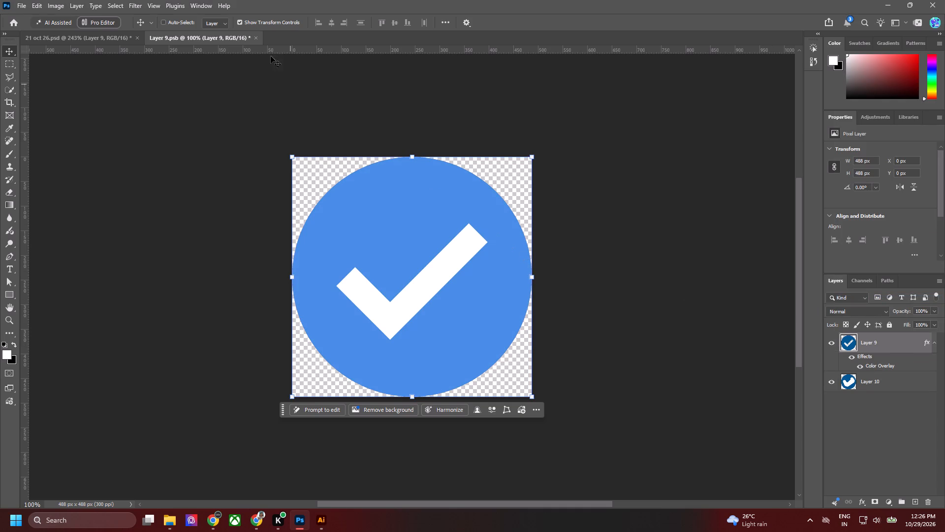
pyautogui.hotkey('ctrl', 's')
pyautogui.click(250, 40)
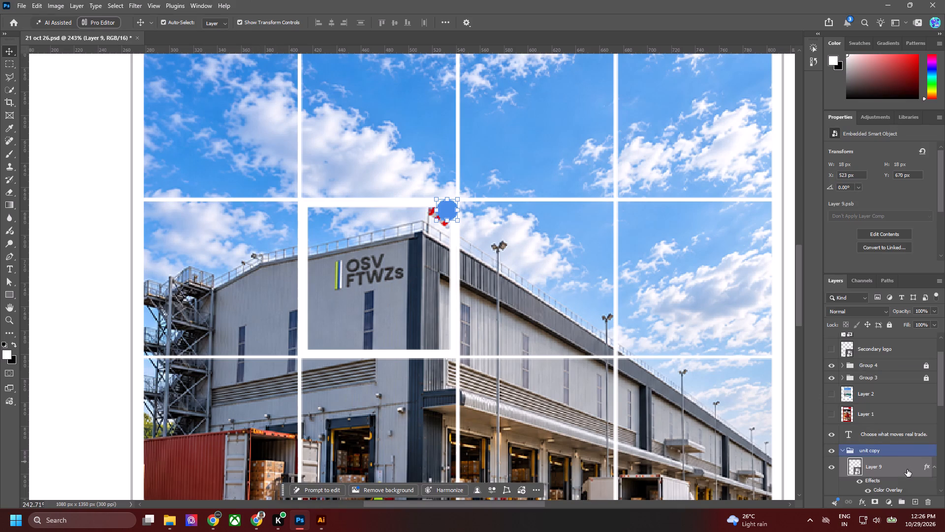
# Clear the layer style from the tick icon smart object (Layer 9) in the post and save the document.
pyautogui.rightClick(907, 469)
pyautogui.click(894, 449)
pyautogui.hotkey('ctrl', 's')
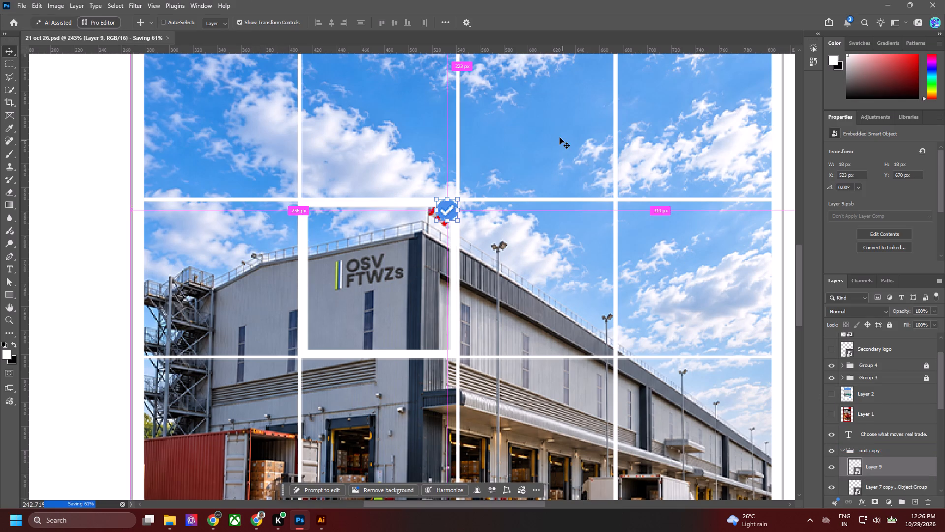
pyautogui.click(560, 137)
pyautogui.keyDown('alt'); pyautogui.scroll(-5, 430, 226); pyautogui.keyUp('alt')
pyautogui.click(735, 124)
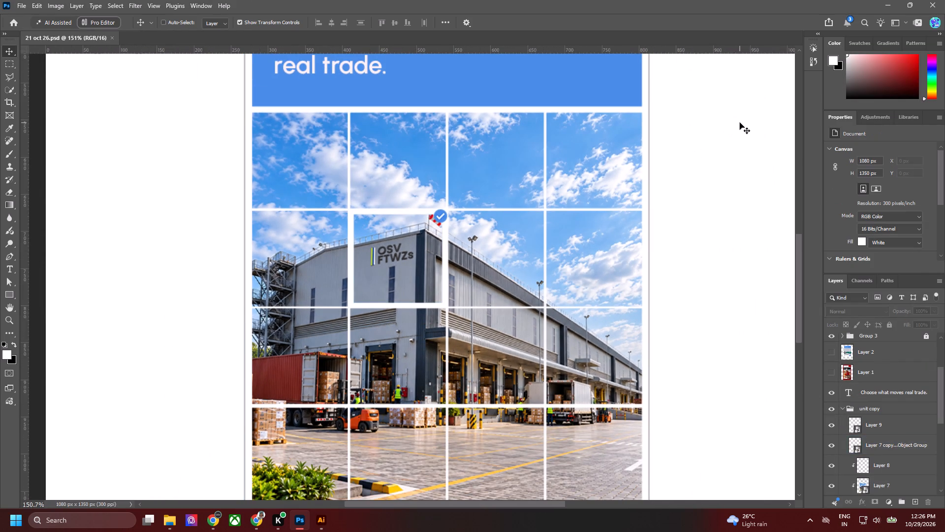
pyautogui.hotkey('ctrl', 's')
pyautogui.hotkey('ctrl', 's')
pyautogui.hotkey('ctrl', 's')
pyautogui.click(733, 126)
pyautogui.hotkey('ctrl', '0')
pyautogui.hotkey('ctrl', 's')
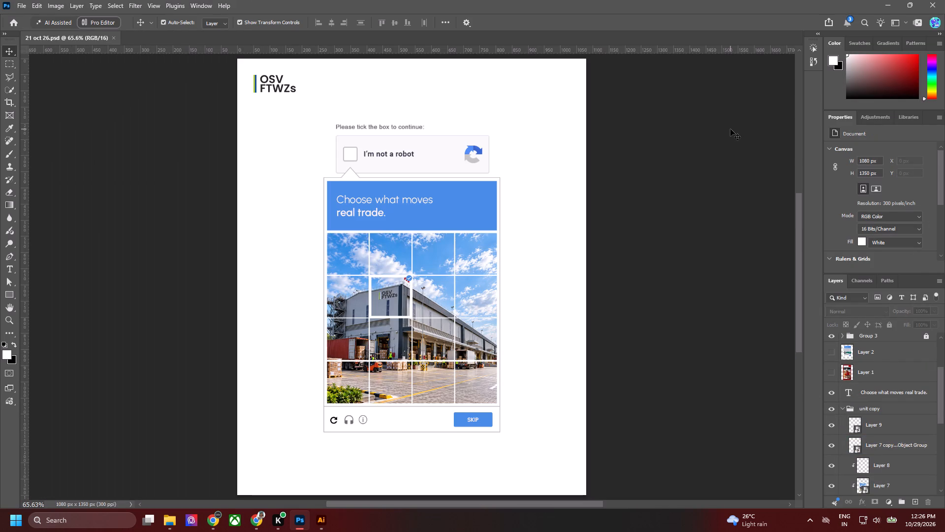
# Enlarge the clipped warehouse photo (Layer 7) from its centre to a 56.36% scale and save the document.
pyautogui.keyDown('alt'); pyautogui.scroll(11, 361, 295); pyautogui.keyUp('alt')
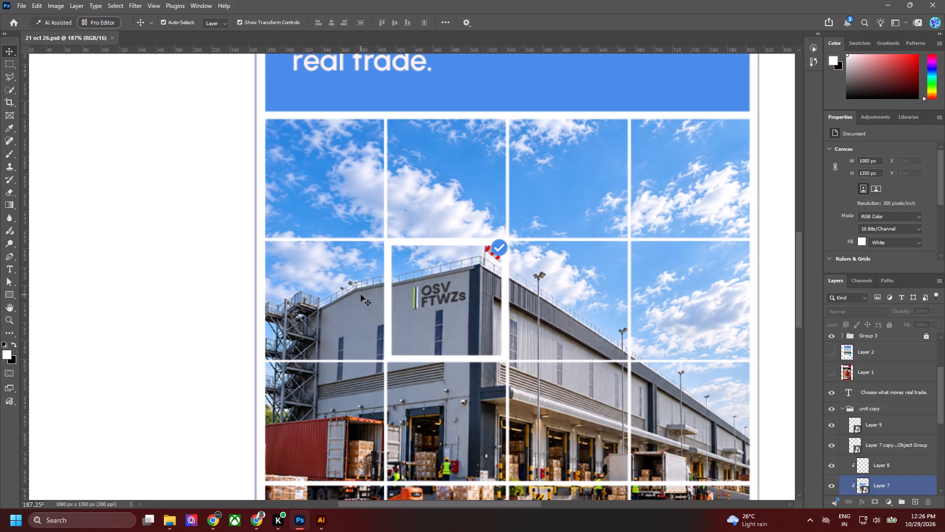
pyautogui.keyDown('alt'); pyautogui.scroll(-5, 361, 295); pyautogui.keyUp('alt')
pyautogui.click(687, 305)
pyautogui.click(537, 365)
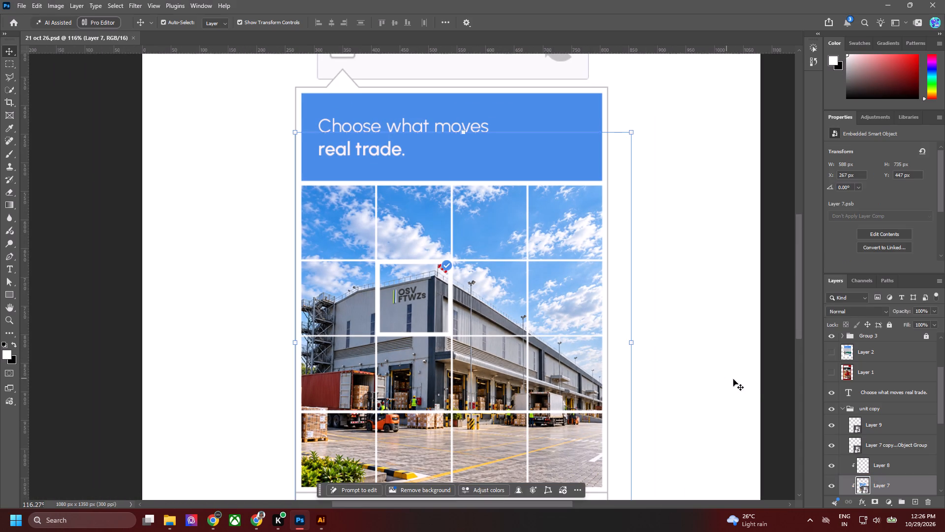
pyautogui.moveTo(634, 346); pyautogui.dragTo(640, 346)
pyautogui.click(577, 27)
pyautogui.keyDown('alt'); pyautogui.moveTo(637, 341); pyautogui.dragTo(643, 345); pyautogui.keyUp('alt')
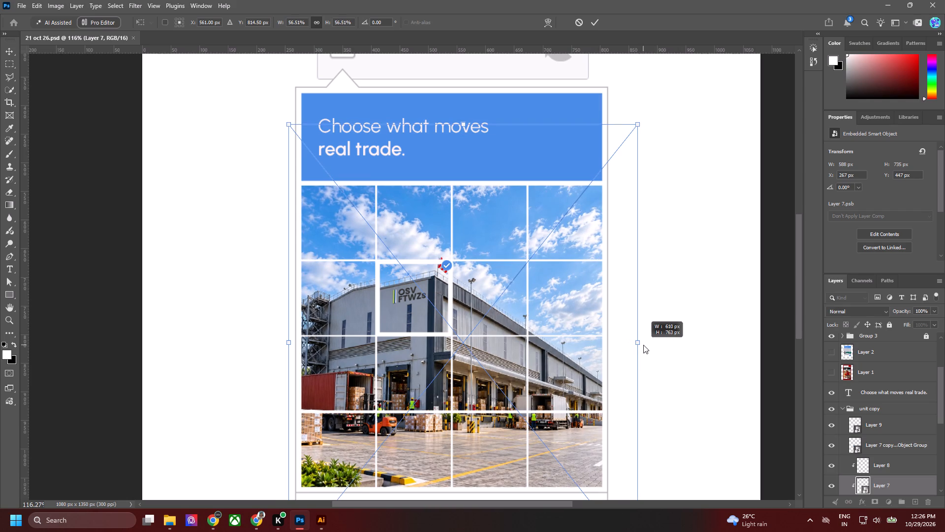
pyautogui.keyDown('alt'); pyautogui.moveTo(643, 345); pyautogui.dragTo(643, 345); pyautogui.keyUp('alt')
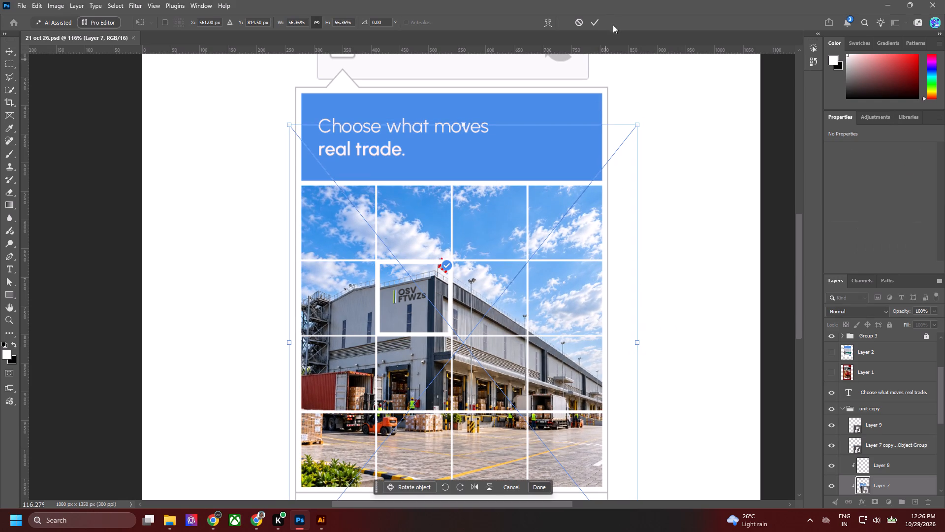
pyautogui.click(596, 30)
pyautogui.click(594, 22)
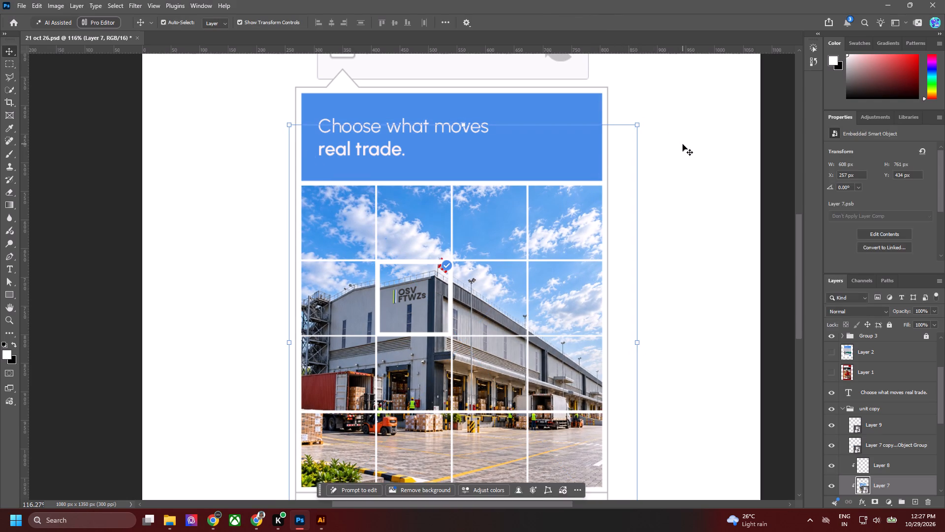
pyautogui.click(683, 145)
pyautogui.hotkey('ctrl', '0')
pyautogui.hotkey('ctrl', 's')
pyautogui.hotkey('ctrl', 's')
pyautogui.hotkey('ctrl', 's')
pyautogui.hotkey('ctrl', 's')
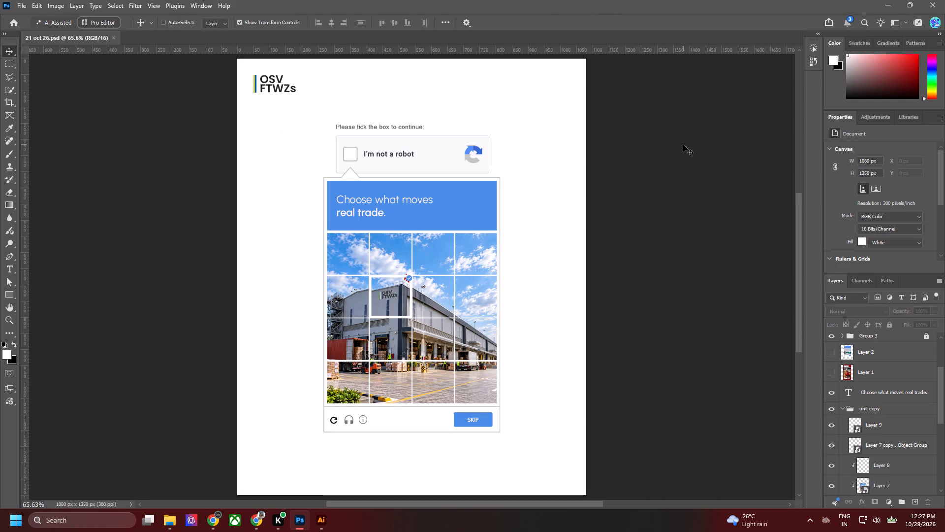
pyautogui.hotkey('ctrl', '0')
# Collapse the unit copy group and delete the hidden Layer 2 and Layer 1.
pyautogui.click(842, 410)
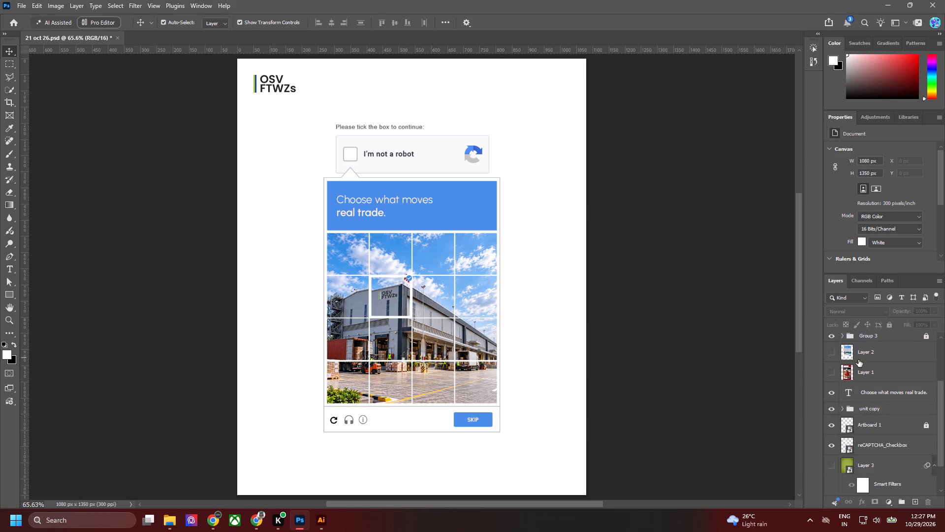
pyautogui.click(872, 353)
pyautogui.keyDown('shift'); pyautogui.click(872, 374); pyautogui.keyUp('shift')
pyautogui.press('Delete')
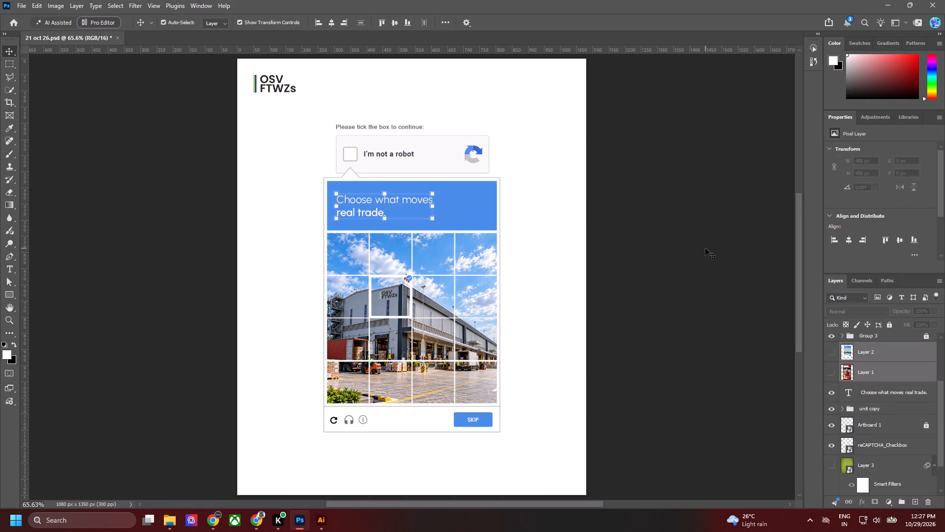
pyautogui.click(739, 360)
# Hide the white Background layer.
pyautogui.scroll(-5, 889, 420)
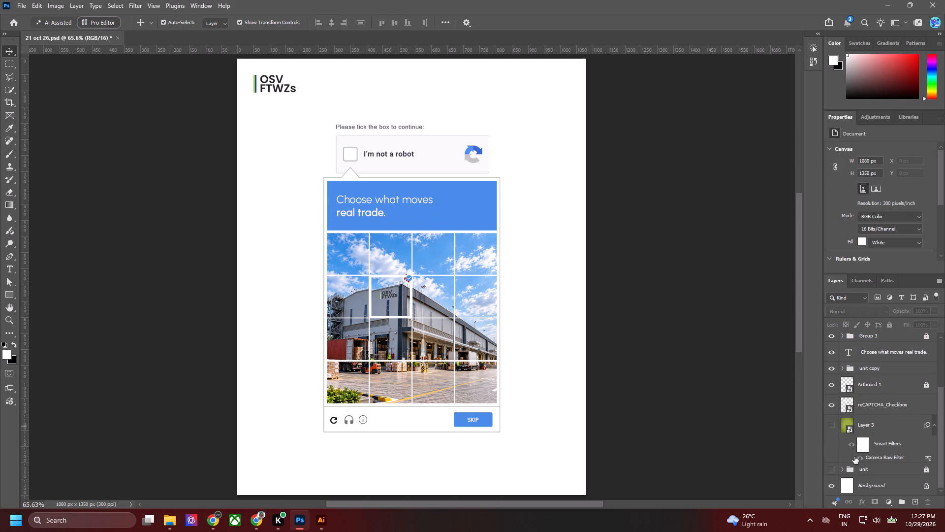
pyautogui.click(831, 483)
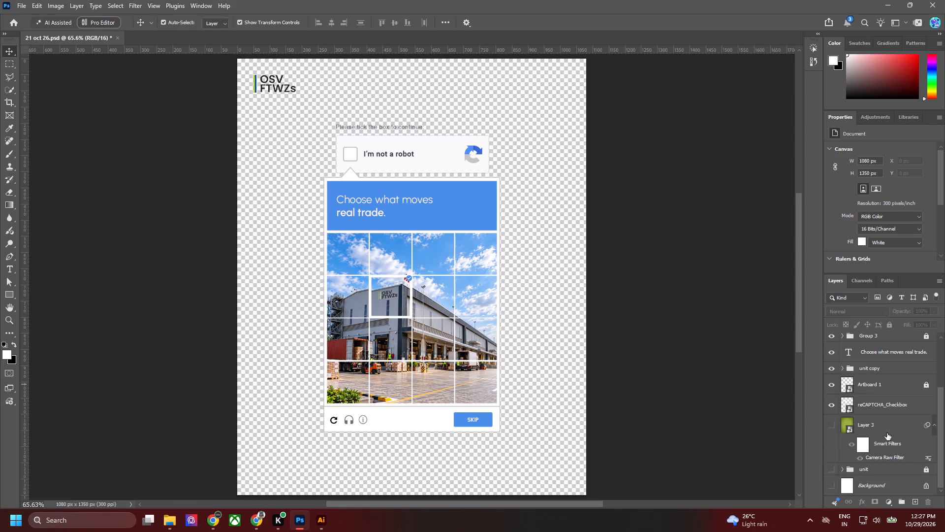
# Delete the three hidden logo layers at the top of the stack: Artboard 1 copy, Artboard 1 and Secondary logo.
pyautogui.scroll(6, 887, 433)
pyautogui.scroll(-1, 874, 418)
pyautogui.scroll(6, 874, 418)
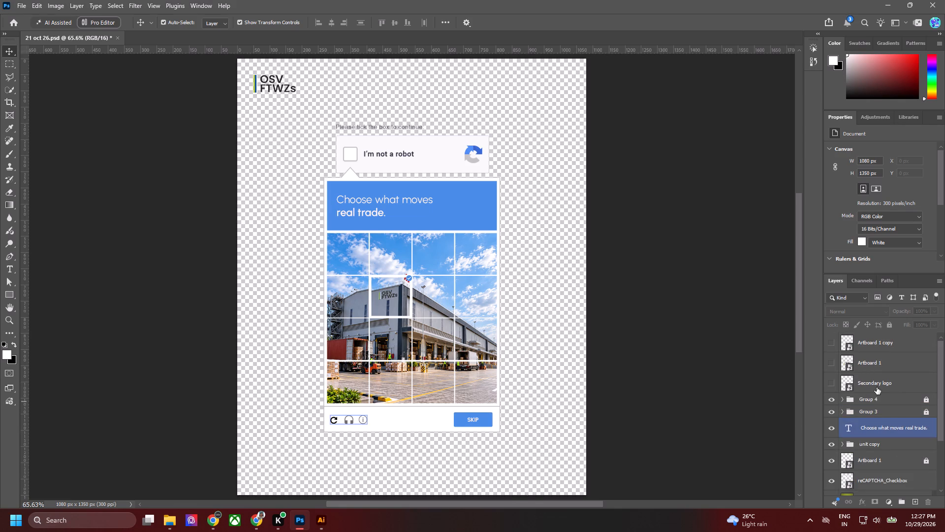
pyautogui.click(877, 387)
pyautogui.keyDown('shift'); pyautogui.click(889, 341); pyautogui.keyUp('shift')
pyautogui.press('Delete')
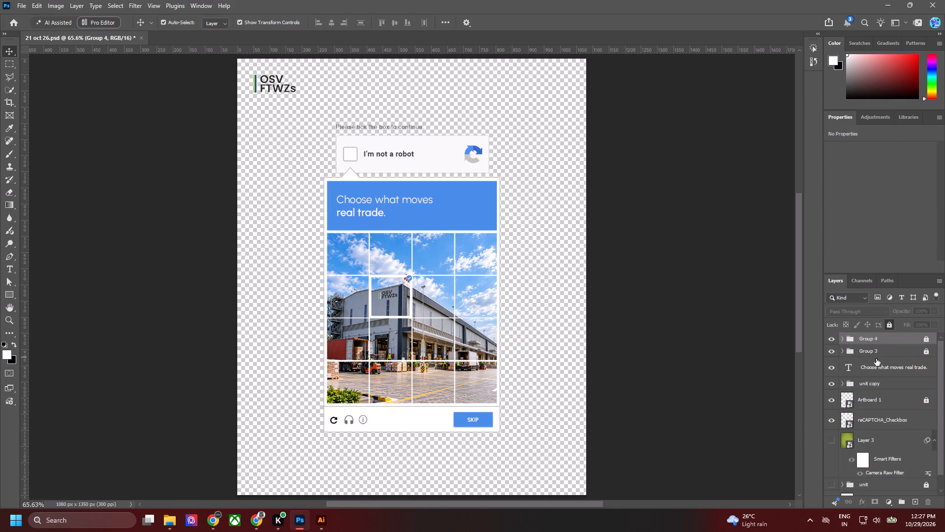
# With the OSV FTWZs corner logo hidden, stamp the visible captcha artwork into a new layer and convert it to a smart object.
pyautogui.moveTo(242, 59); pyautogui.dragTo(299, 106)
pyautogui.click(833, 399)
pyautogui.click(734, 322)
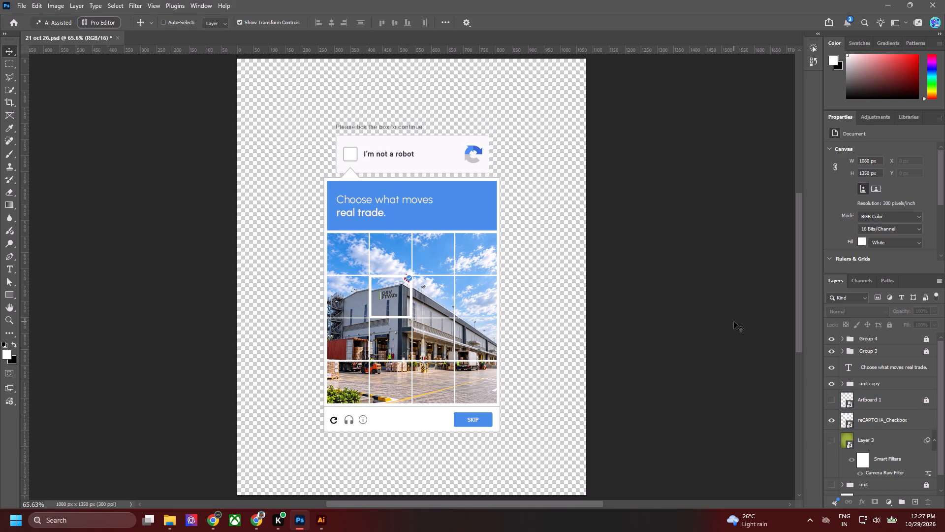
pyautogui.hotkey('ctrl', 'alt', 'shift', 'e')
pyautogui.rightClick(909, 345)
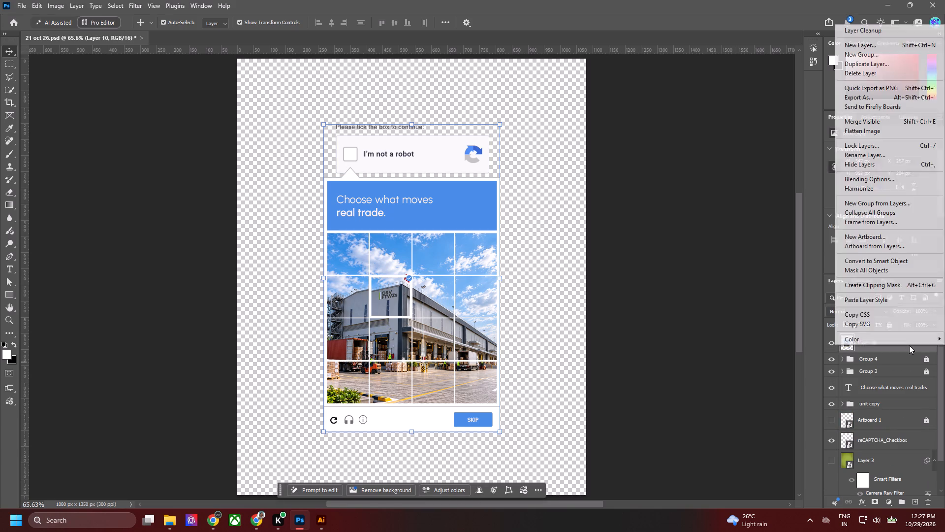
pyautogui.click(896, 258)
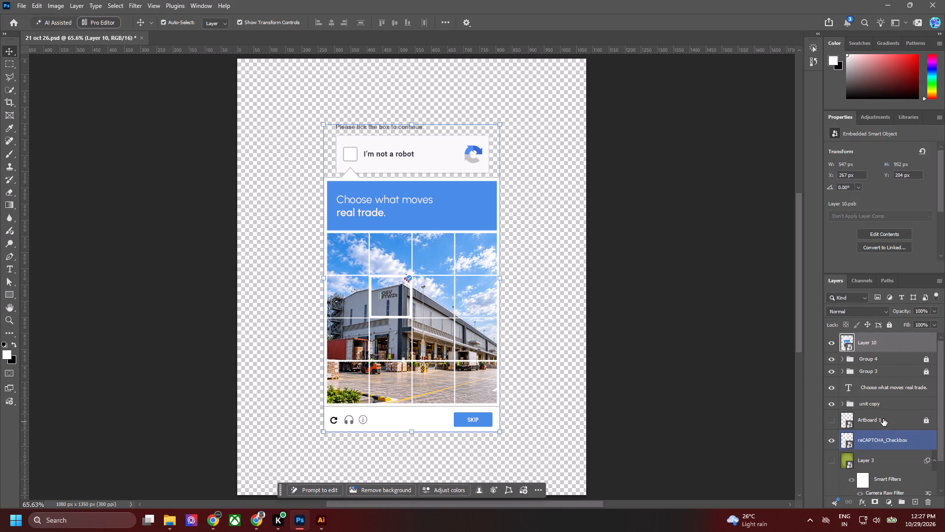
# Show the corner logo layer Artboard 1 again, move it to the top of the stack, and show the Background.
pyautogui.click(826, 416)
pyautogui.moveTo(872, 416); pyautogui.dragTo(845, 325)
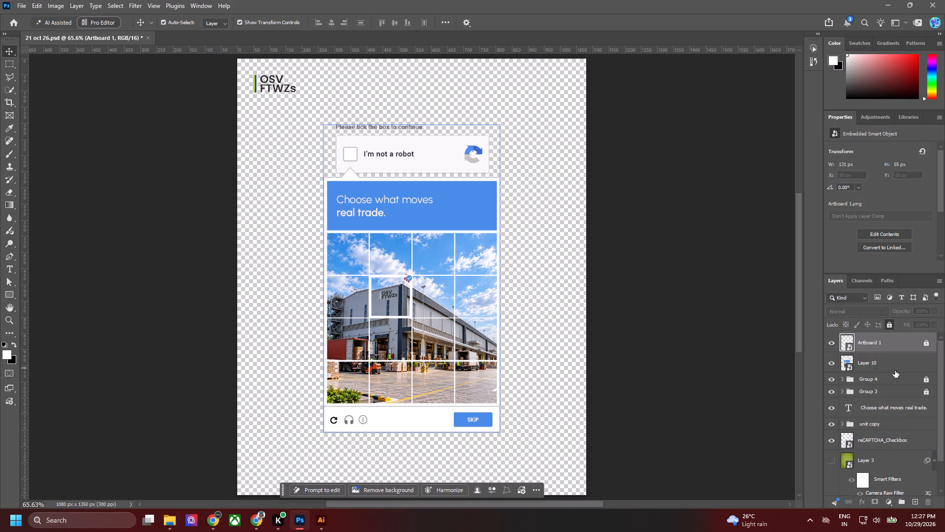
pyautogui.click(895, 370)
pyautogui.scroll(-5, 921, 489)
pyautogui.click(838, 482)
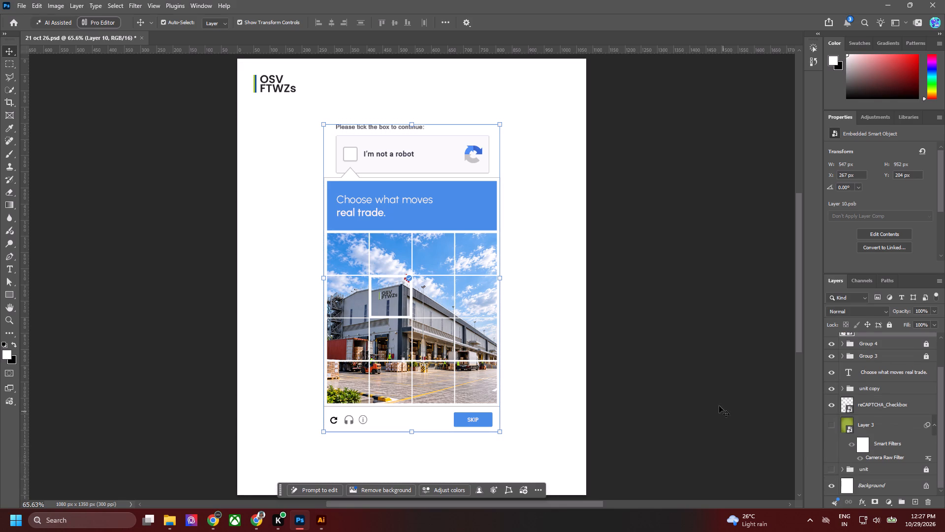
# Scale the merged captcha smart object to 118.65% from its centre and move it slightly down the canvas.
pyautogui.moveTo(501, 277); pyautogui.dragTo(503, 278)
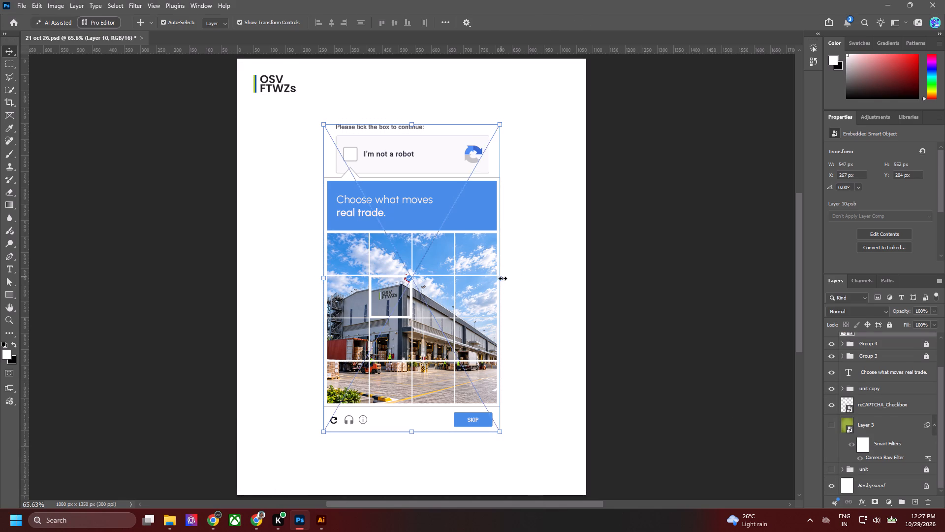
pyautogui.moveTo(503, 278); pyautogui.dragTo(516, 279)
pyautogui.moveTo(455, 195); pyautogui.dragTo(455, 202)
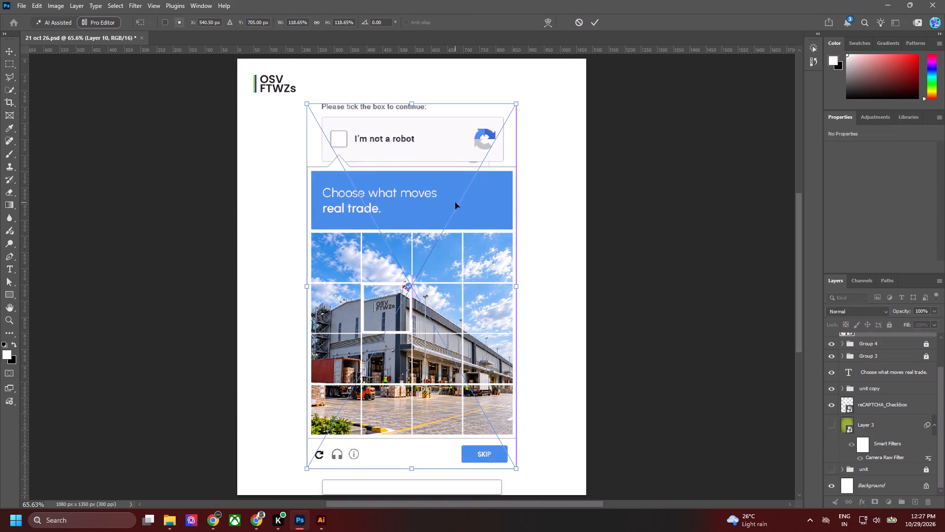
pyautogui.click(598, 22)
# Group the original captcha layers from Group 4 down to reCAPTCHA_Checkbox, hide the group, and save the document.
pyautogui.scroll(4, 872, 356)
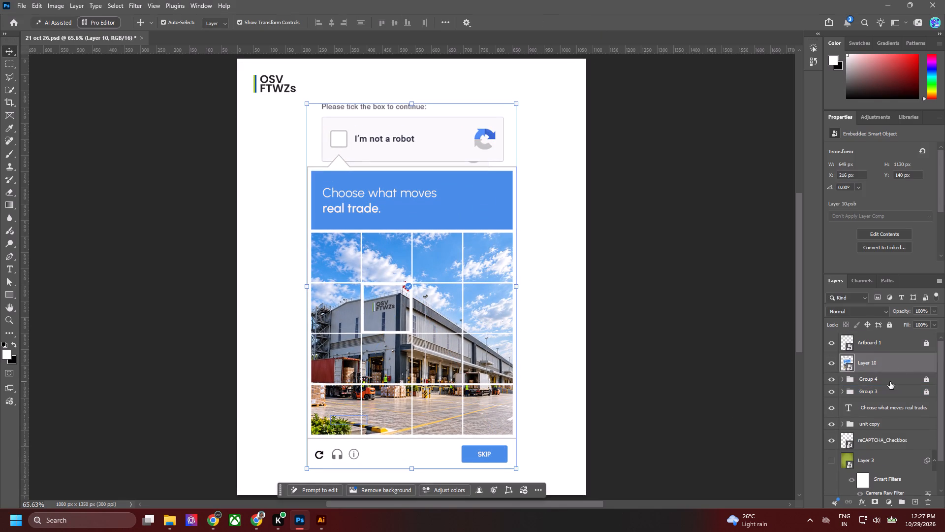
pyautogui.click(890, 382)
pyautogui.scroll(-5, 889, 383)
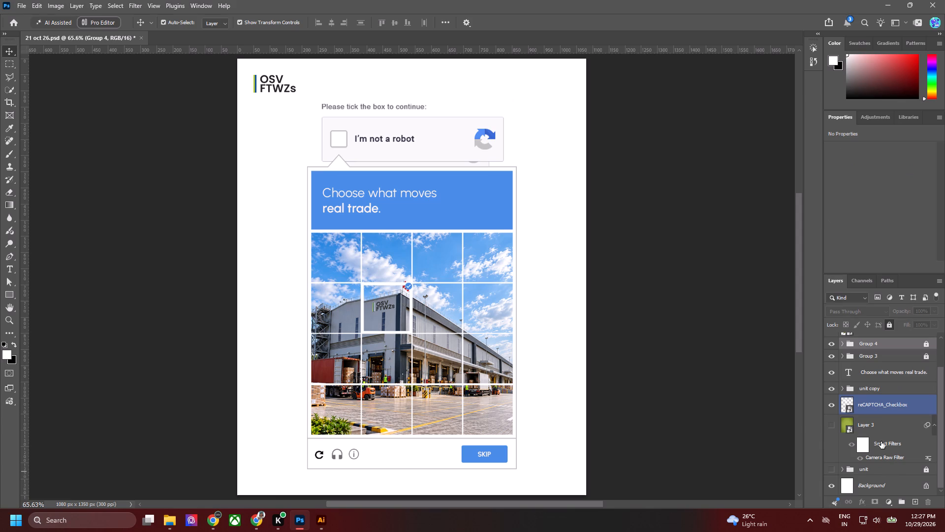
pyautogui.keyDown('shift'); pyautogui.click(915, 398); pyautogui.keyUp('shift')
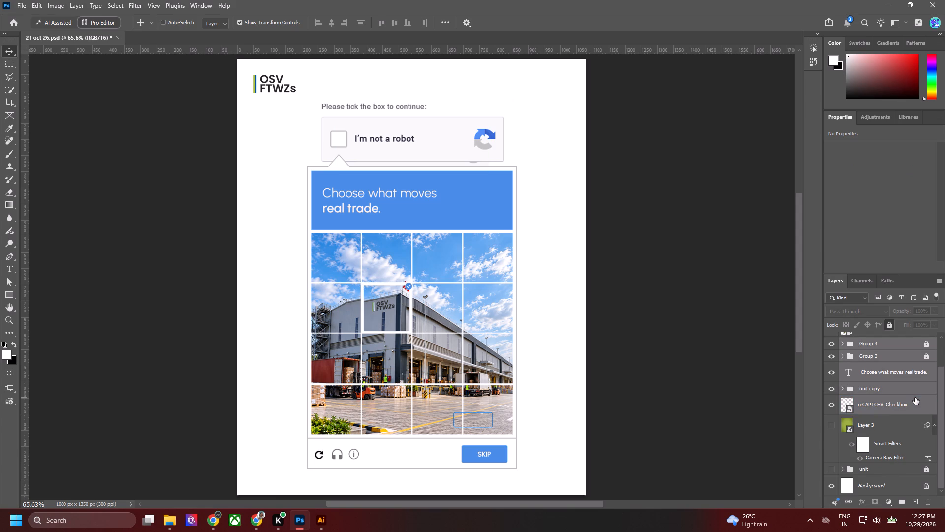
pyautogui.hotkey('ctrl', 'g')
pyautogui.click(834, 375)
pyautogui.click(712, 298)
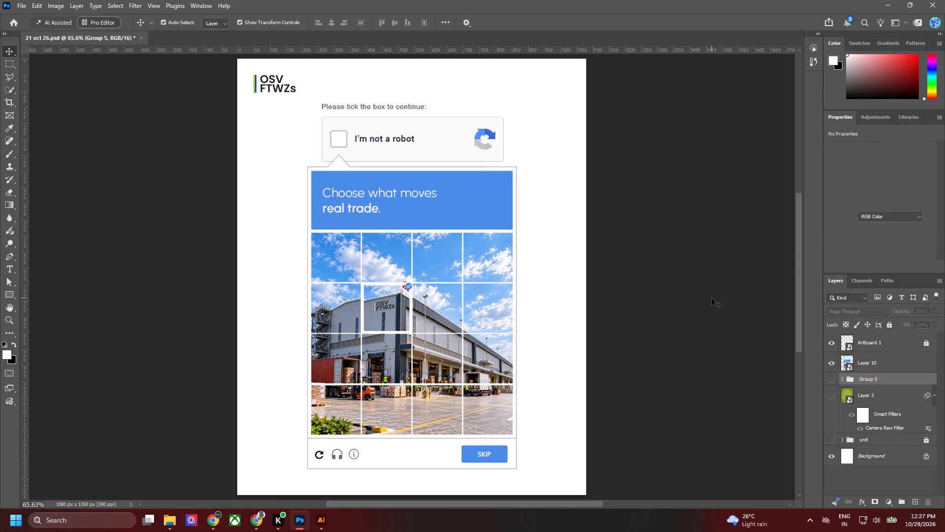
pyautogui.hotkey('ctrl', '0')
pyautogui.hotkey('ctrl', 's')
pyautogui.hotkey('ctrl', 's')
pyautogui.hotkey('ctrl', 's')
pyautogui.hotkey('ctrl', 's')
pyautogui.hotkey('ctrl', 's')
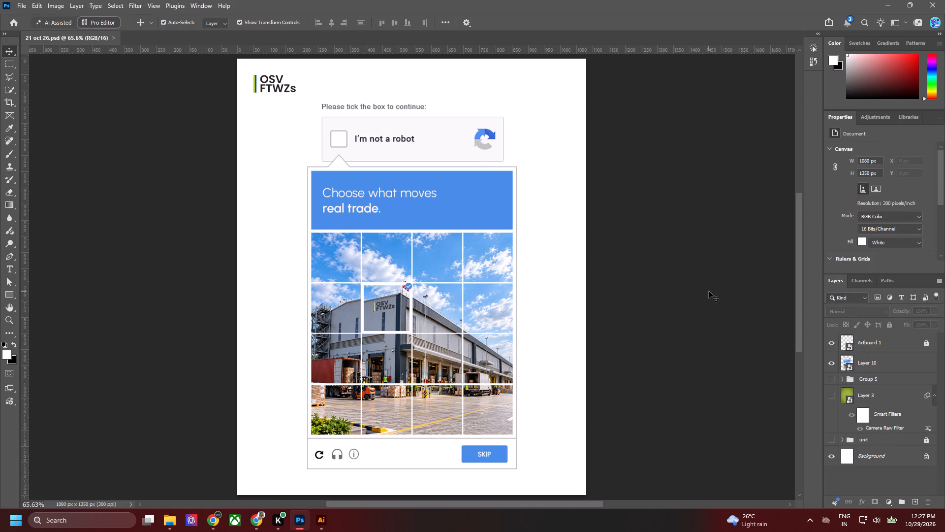
pyautogui.hotkey('ctrl', 's')
pyautogui.hotkey('ctrl', 's')
pyautogui.hotkey('ctrl', 's')
pyautogui.hotkey('ctrl', 's')
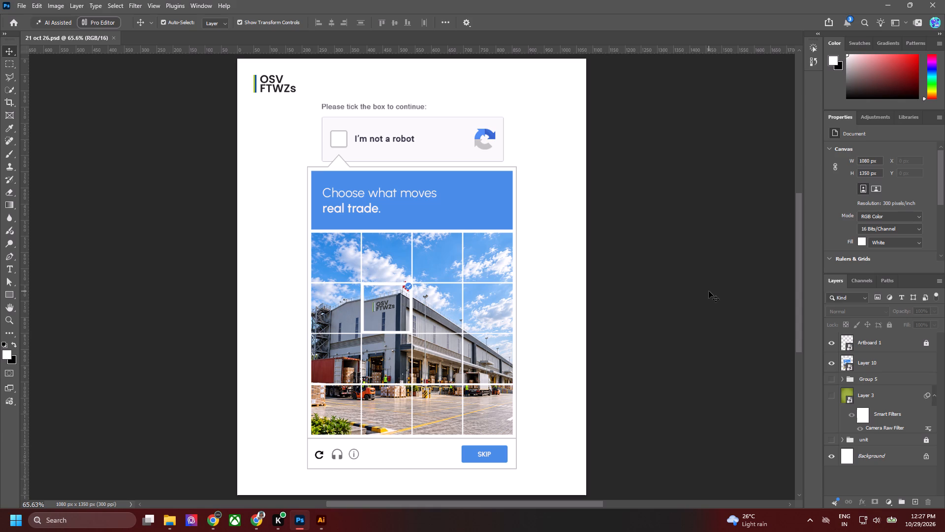
pyautogui.hotkey('ctrl', '0')
pyautogui.hotkey('ctrl', 's')
pyautogui.hotkey('ctrl', 's')
pyautogui.hotkey('ctrl', 's')
# Deselect the merged captcha smart object and save the document.
pyautogui.click(709, 291)
pyautogui.click(429, 288)
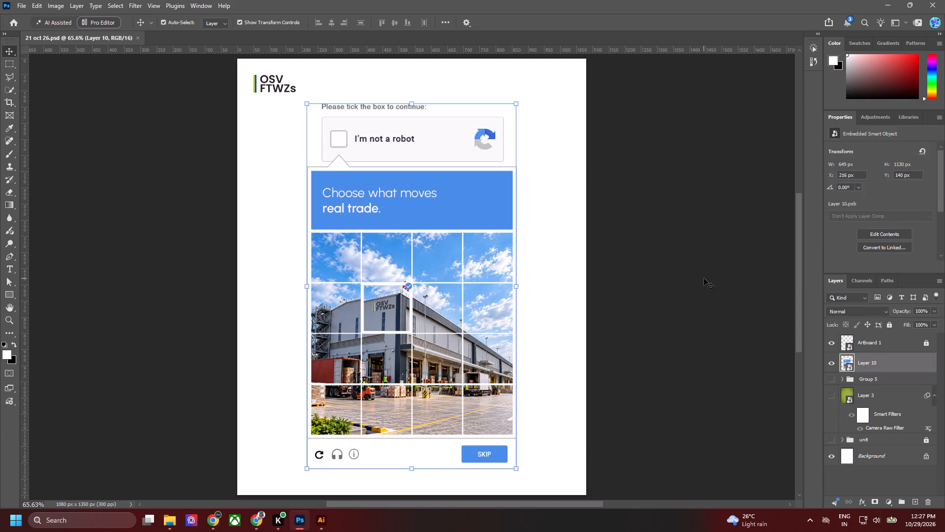
pyautogui.click(704, 278)
pyautogui.hotkey('ctrl', 's')
pyautogui.hotkey('ctrl', 's')
pyautogui.hotkey('ctrl', 's')
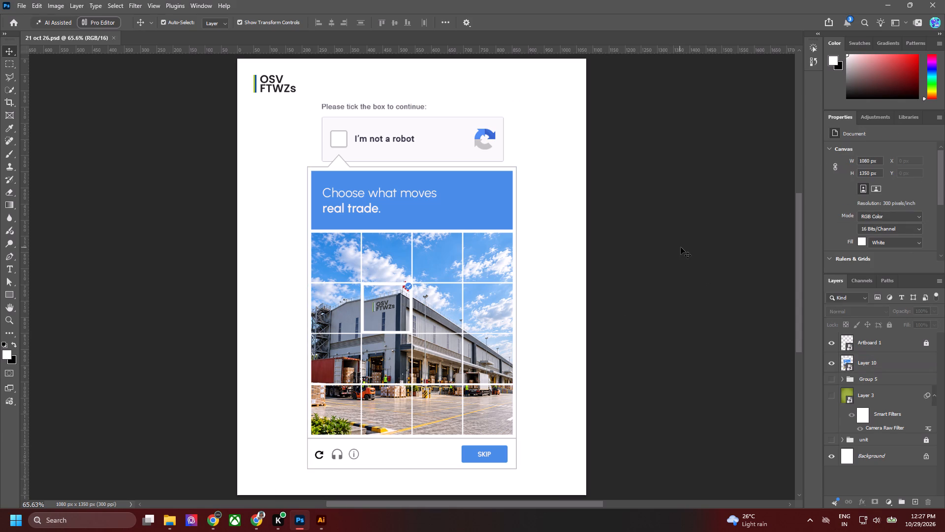
pyautogui.click(681, 247)
# Export the post as the PNG file 21 oct 26.png into the social media folder inside Desktop > jp.
pyautogui.hotkey('ctrl', 'alt', 'shift', 'w')
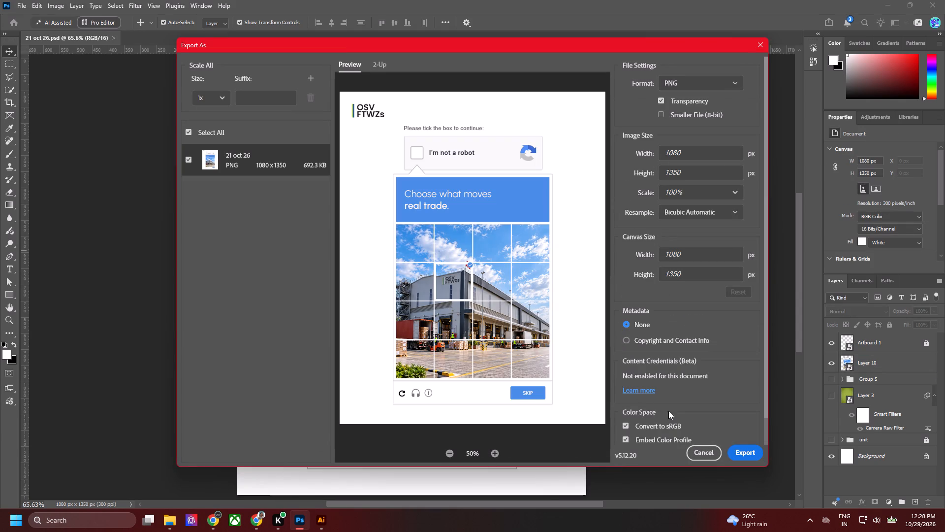
pyautogui.click(753, 459)
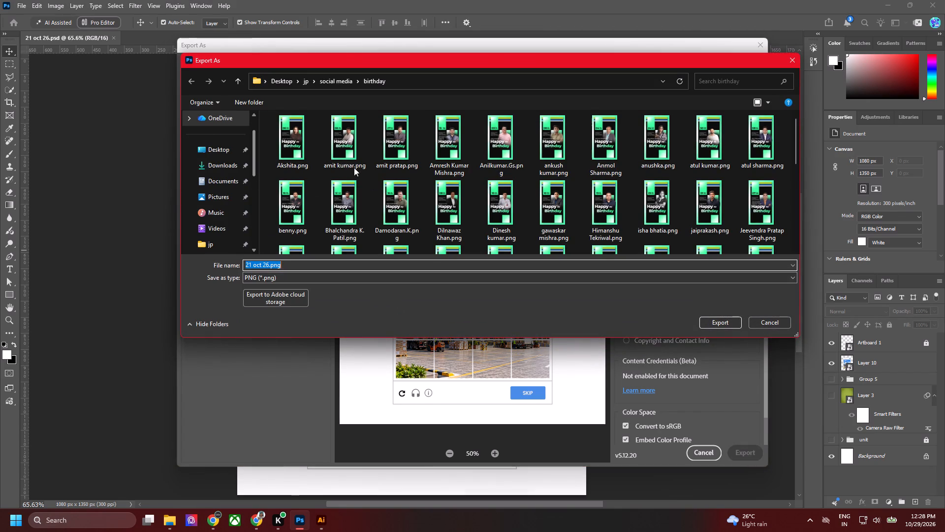
pyautogui.scroll(-4, 356, 166)
pyautogui.scroll(-4, 239, 197)
pyautogui.scroll(1, 223, 174)
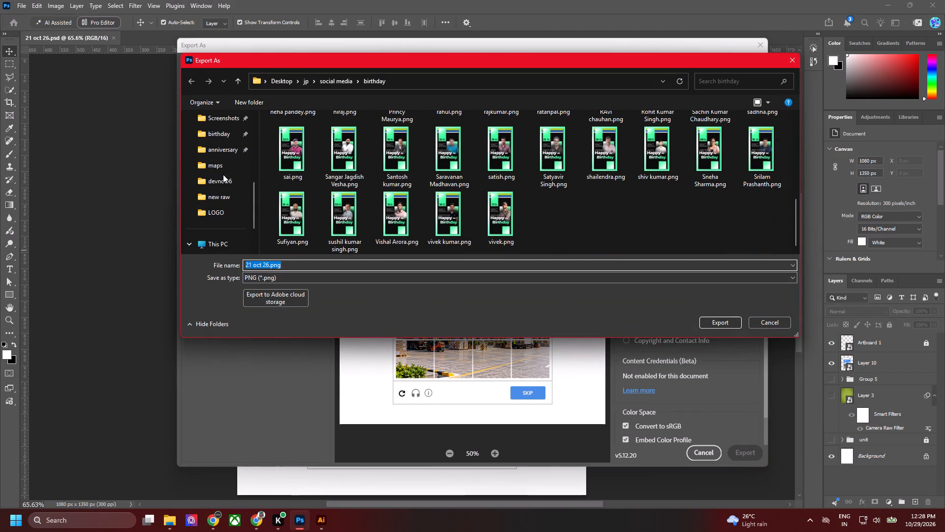
pyautogui.scroll(1, 227, 174)
pyautogui.scroll(-1, 229, 202)
pyautogui.scroll(2, 226, 199)
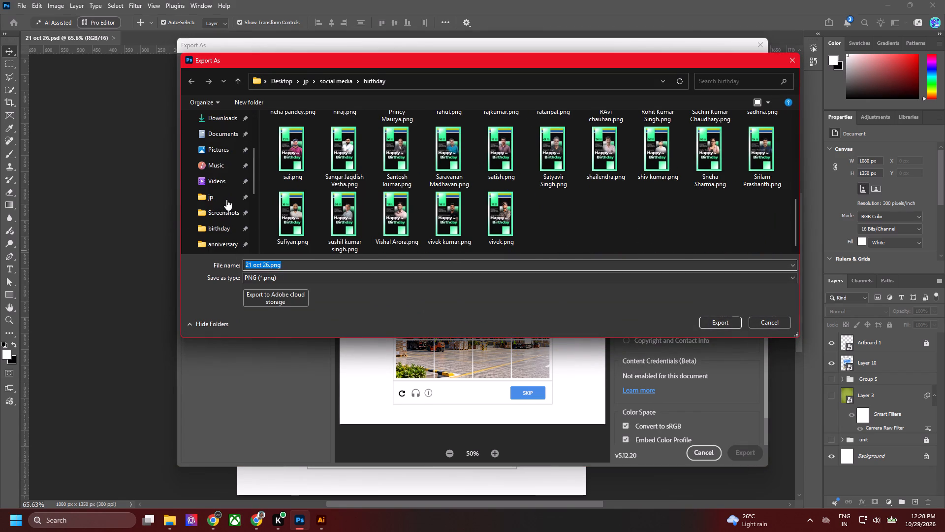
pyautogui.click(222, 202)
pyautogui.click(569, 237)
pyautogui.press('s')
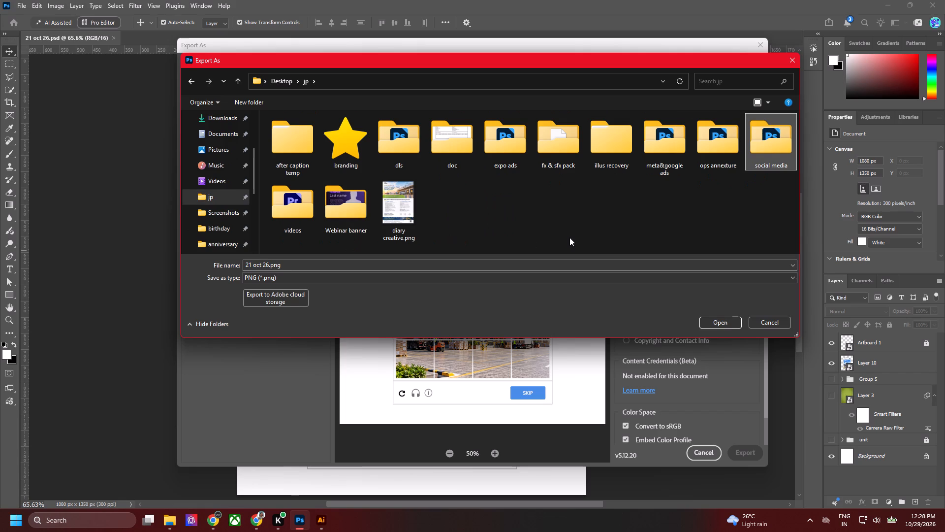
pyautogui.press('Return')
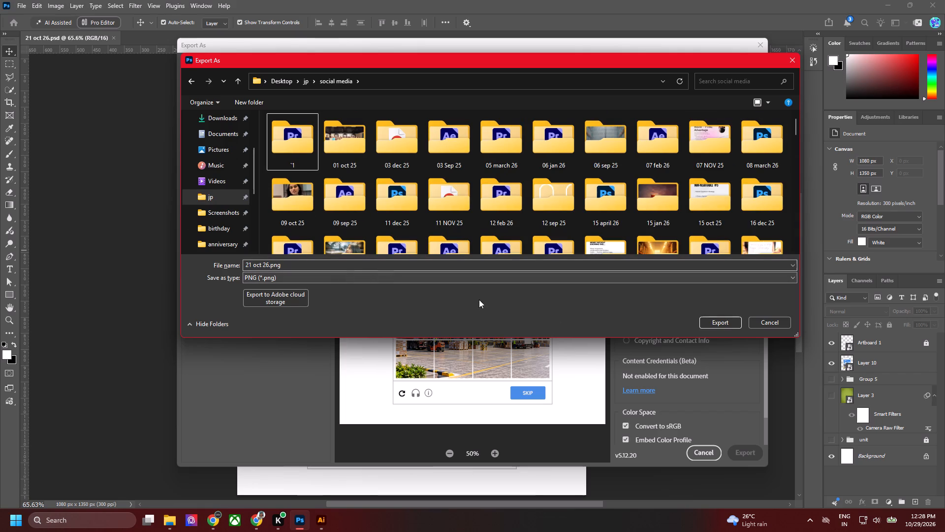
pyautogui.click(720, 323)
# Save the Photoshop document again after the export.
pyautogui.click(715, 281)
pyautogui.hotkey('ctrl', 's')
pyautogui.hotkey('ctrl', 's')
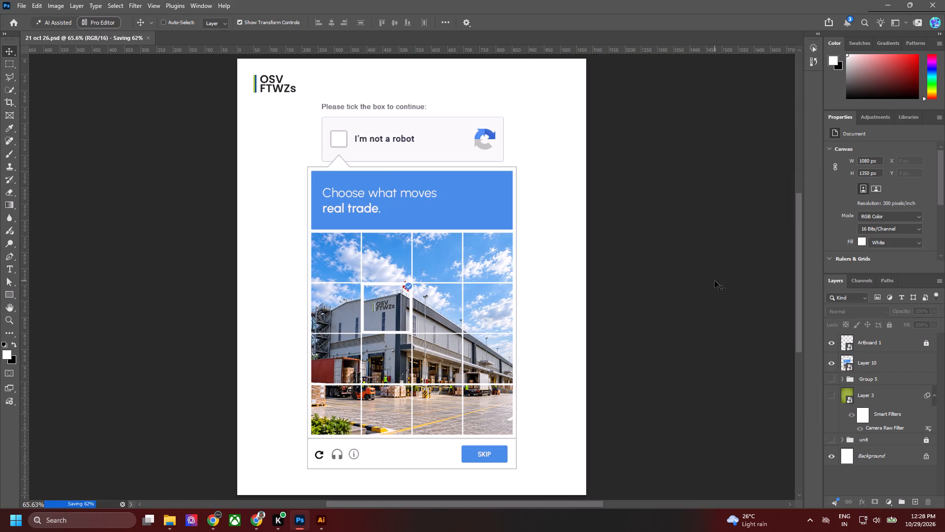
pyautogui.hotkey('ctrl', 's')
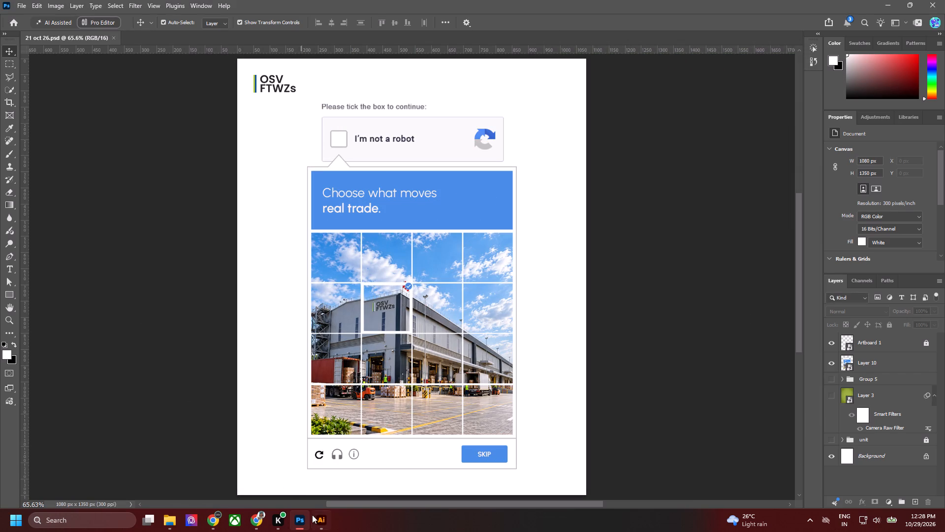